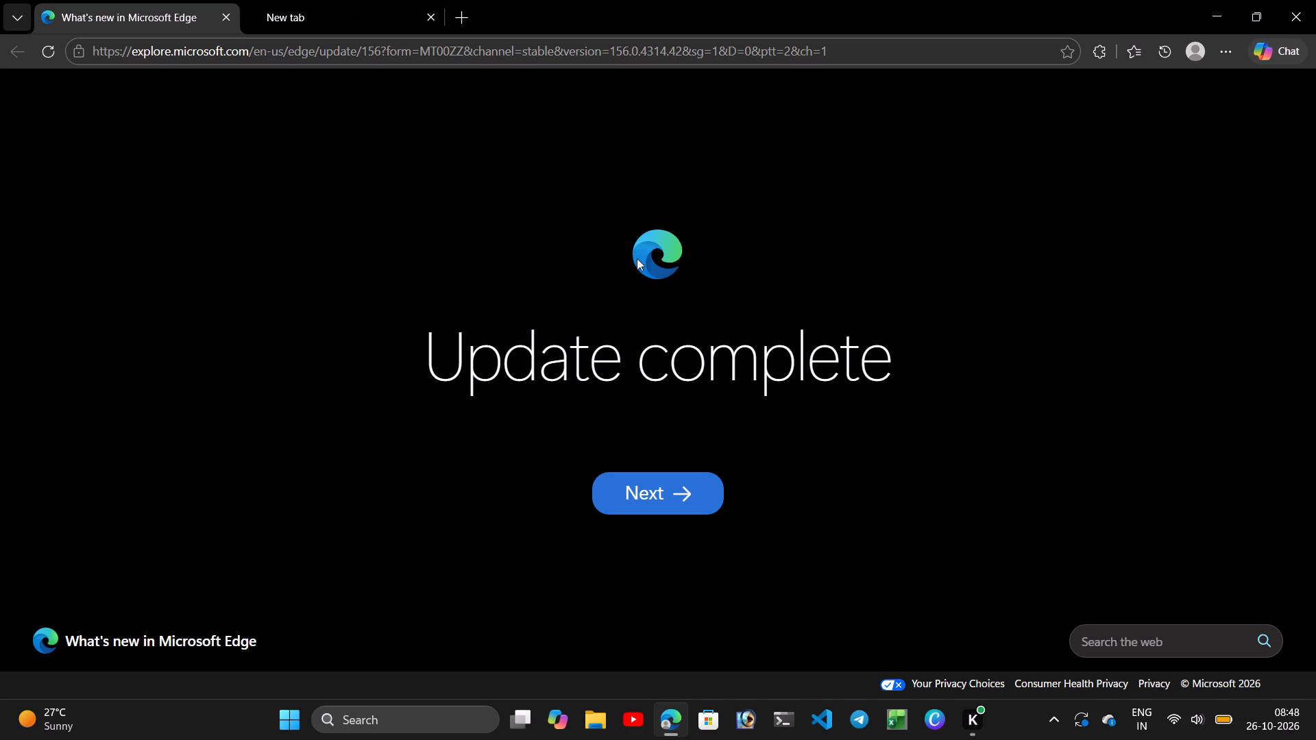
Advance through all the Microsoft Edge update introduction pages and start browsing in a new tab.
left_click(681, 508)
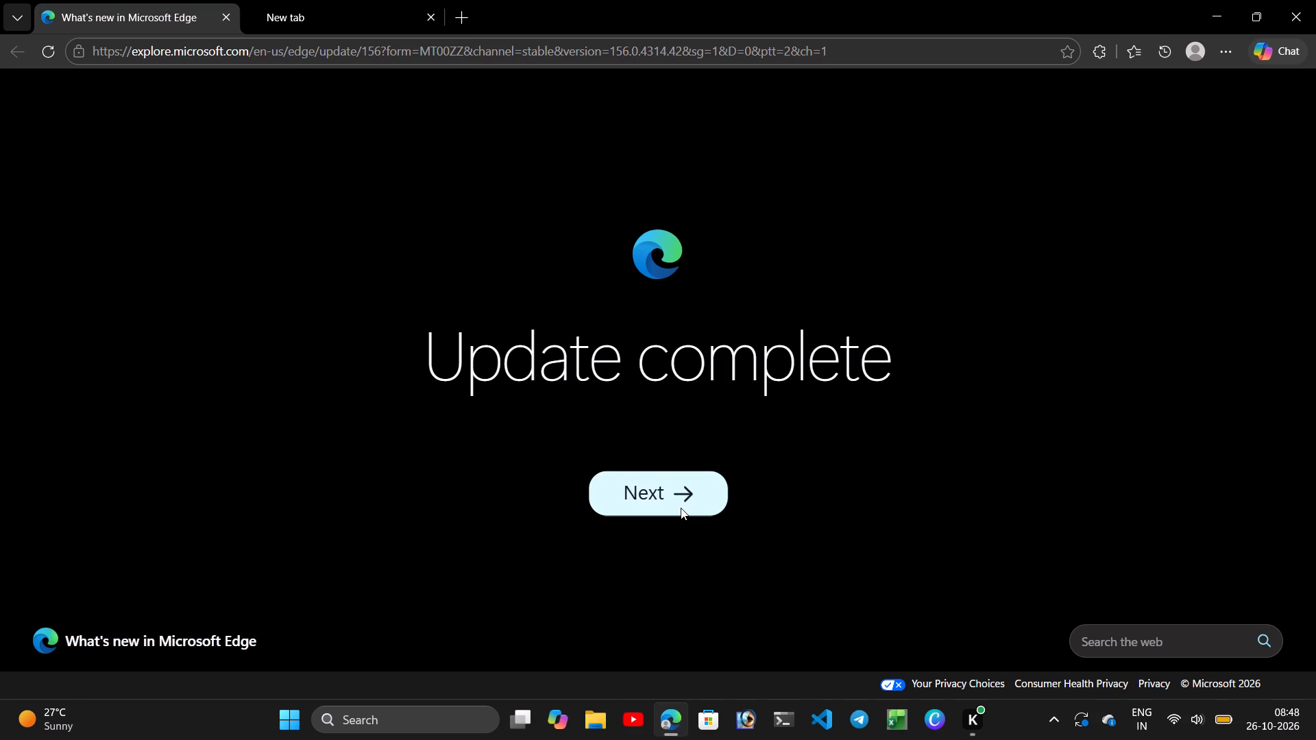
left_click(693, 607)
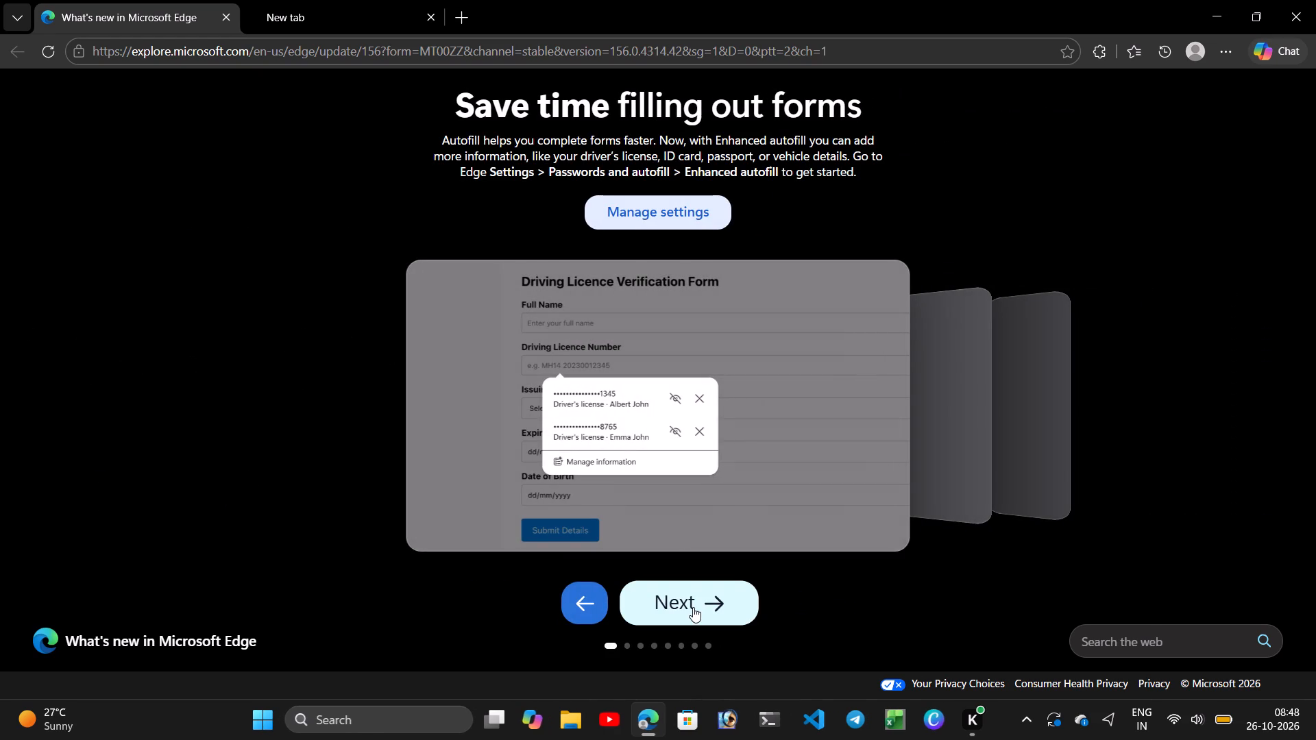
left_click(693, 607)
left_click(693, 607)
left_click(693, 607)
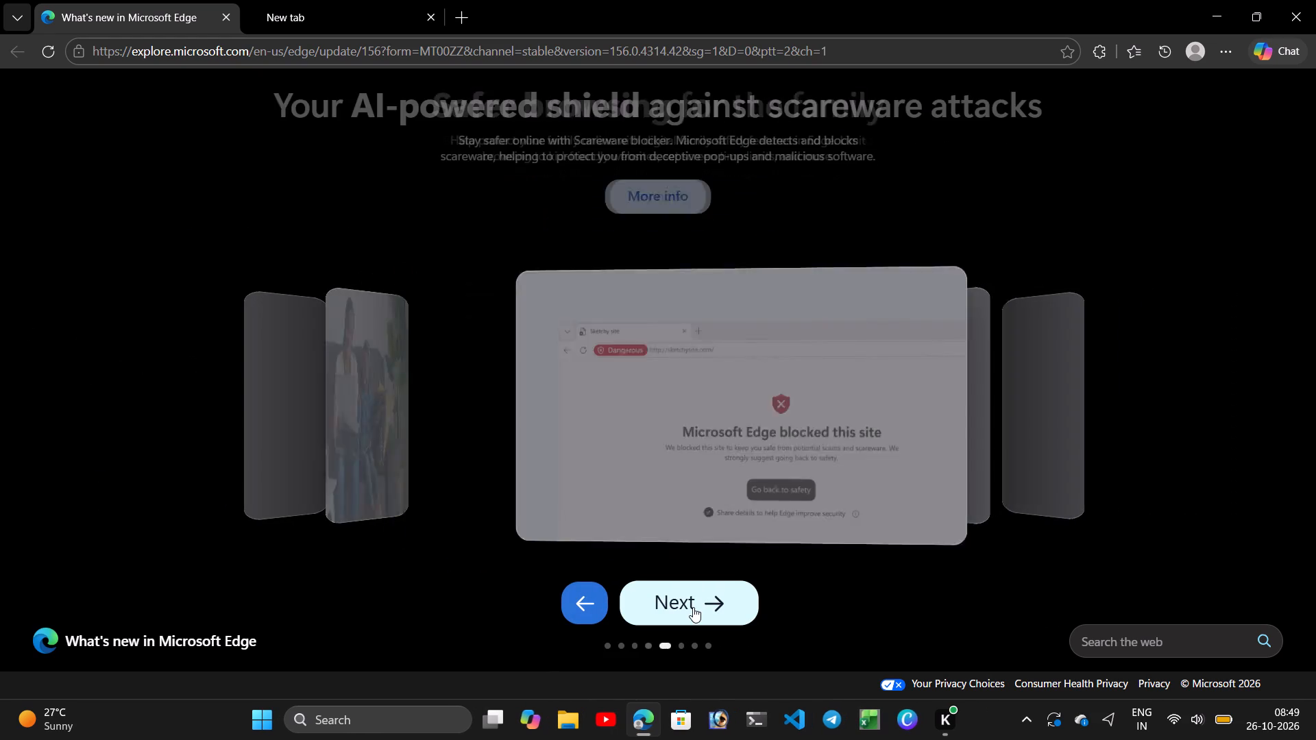
left_click(693, 607)
left_click(693, 607)
left_click(693, 607)
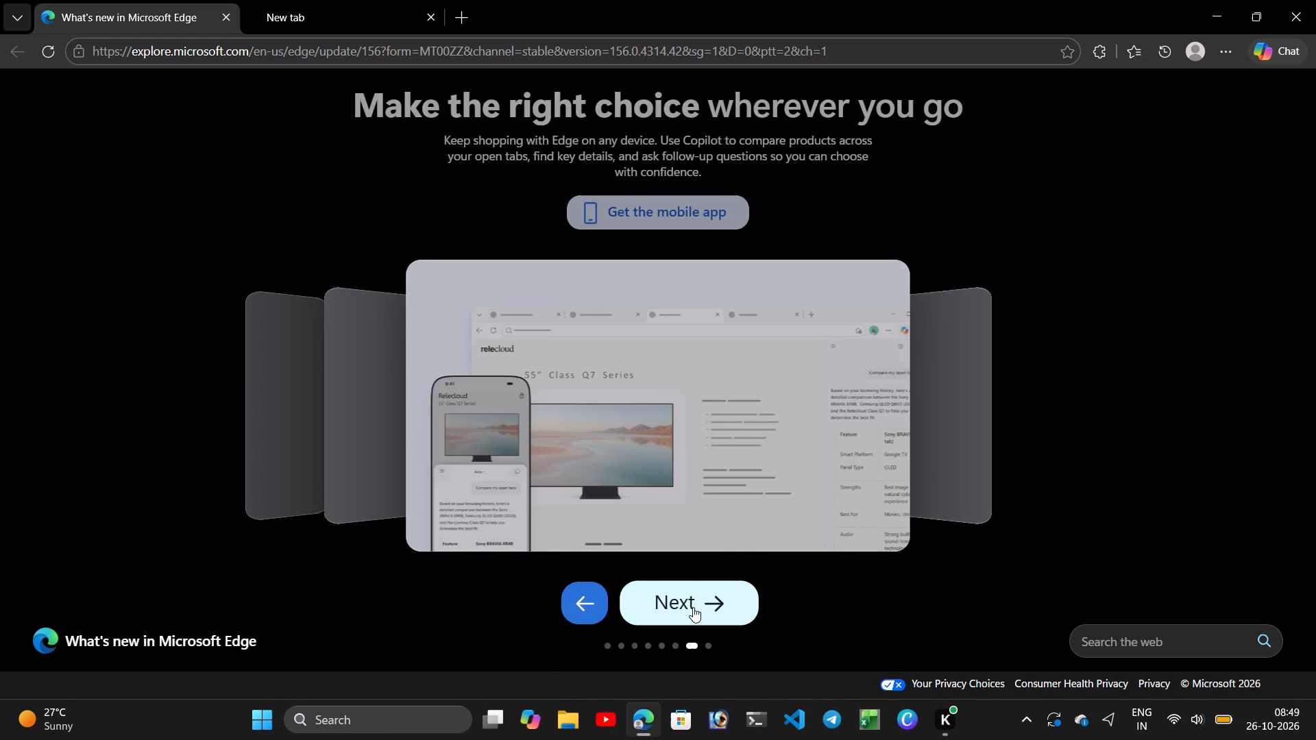
left_click(693, 607)
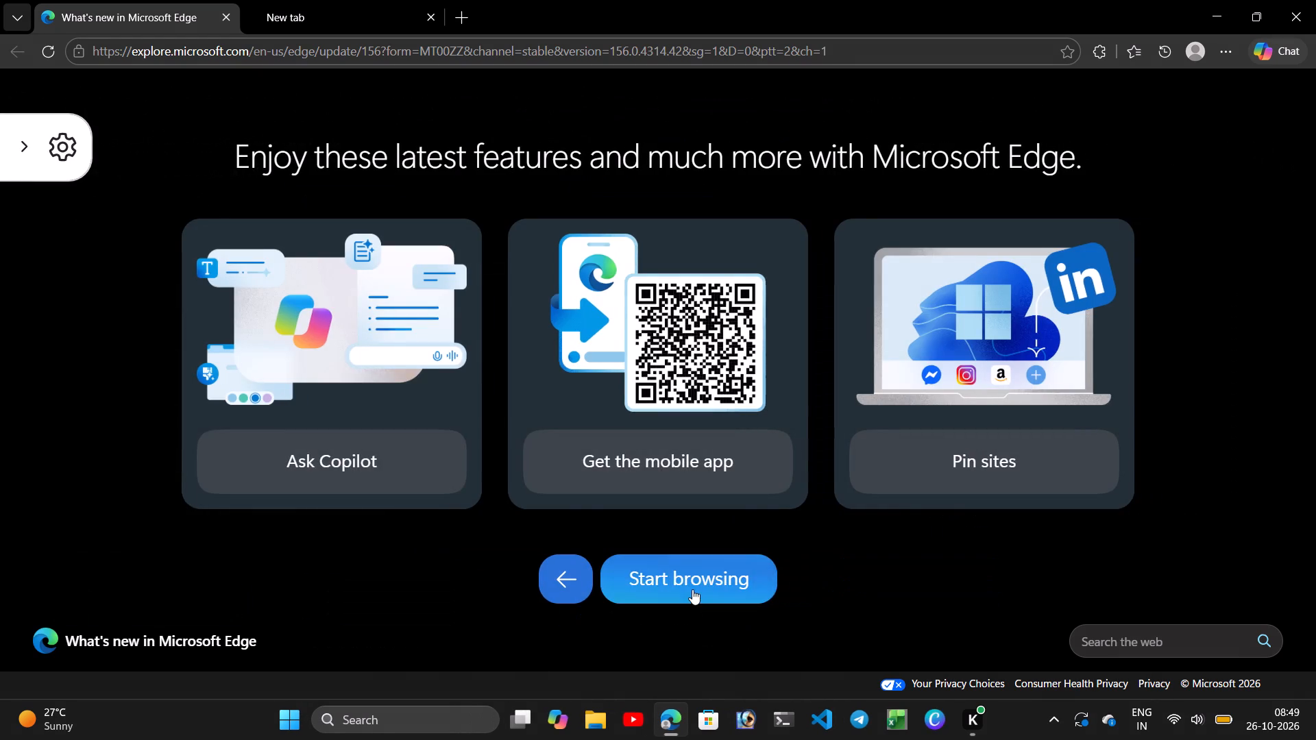
left_click(692, 589)
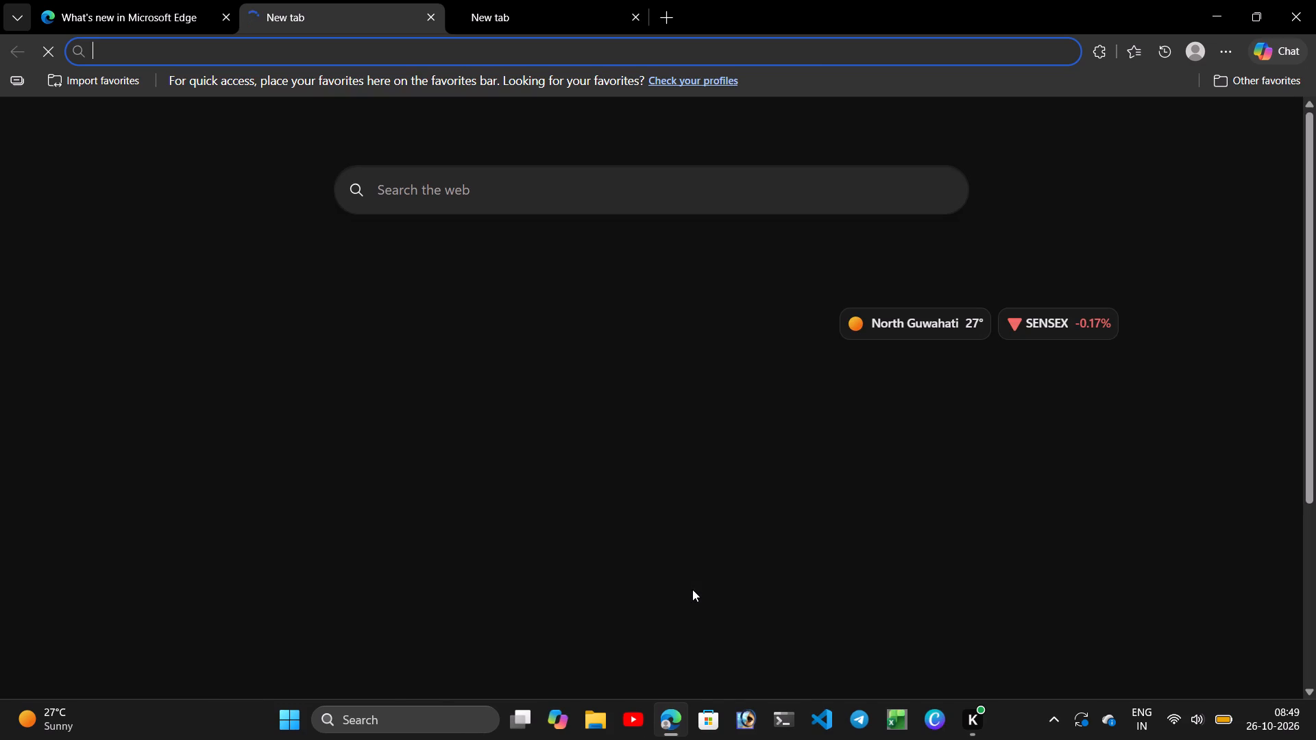
Search the web for TradingView from the new tab page, starting with the text "tra".
left_click(486, 182)
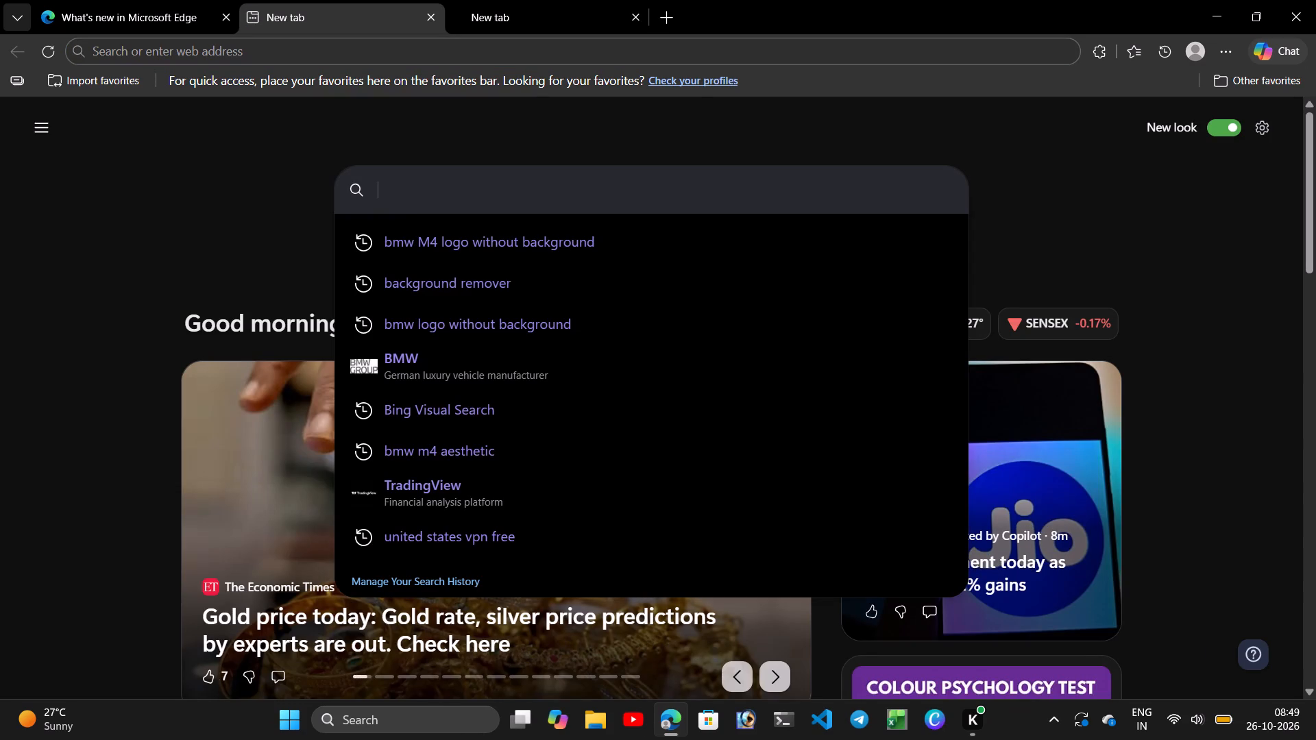
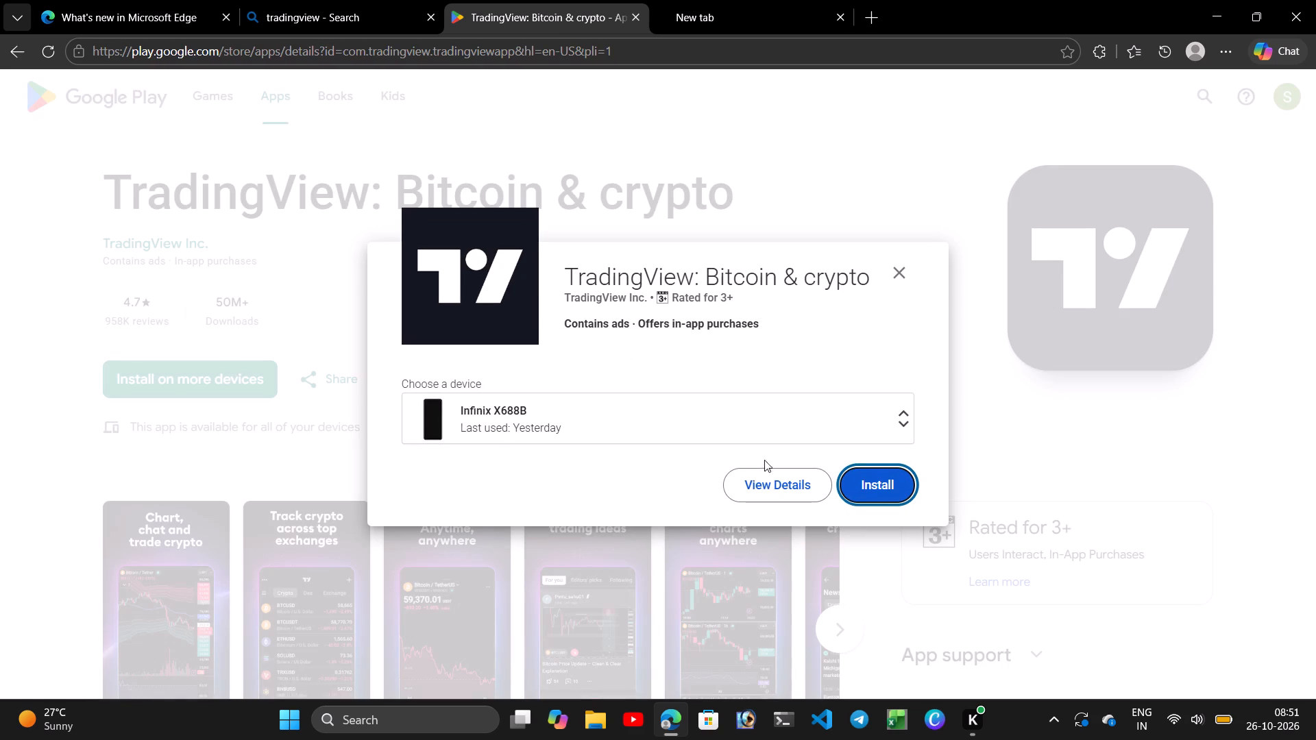
Leave the TradingView app's install dialog by viewing its details, and close the empty new tab.
left_click(755, 478)
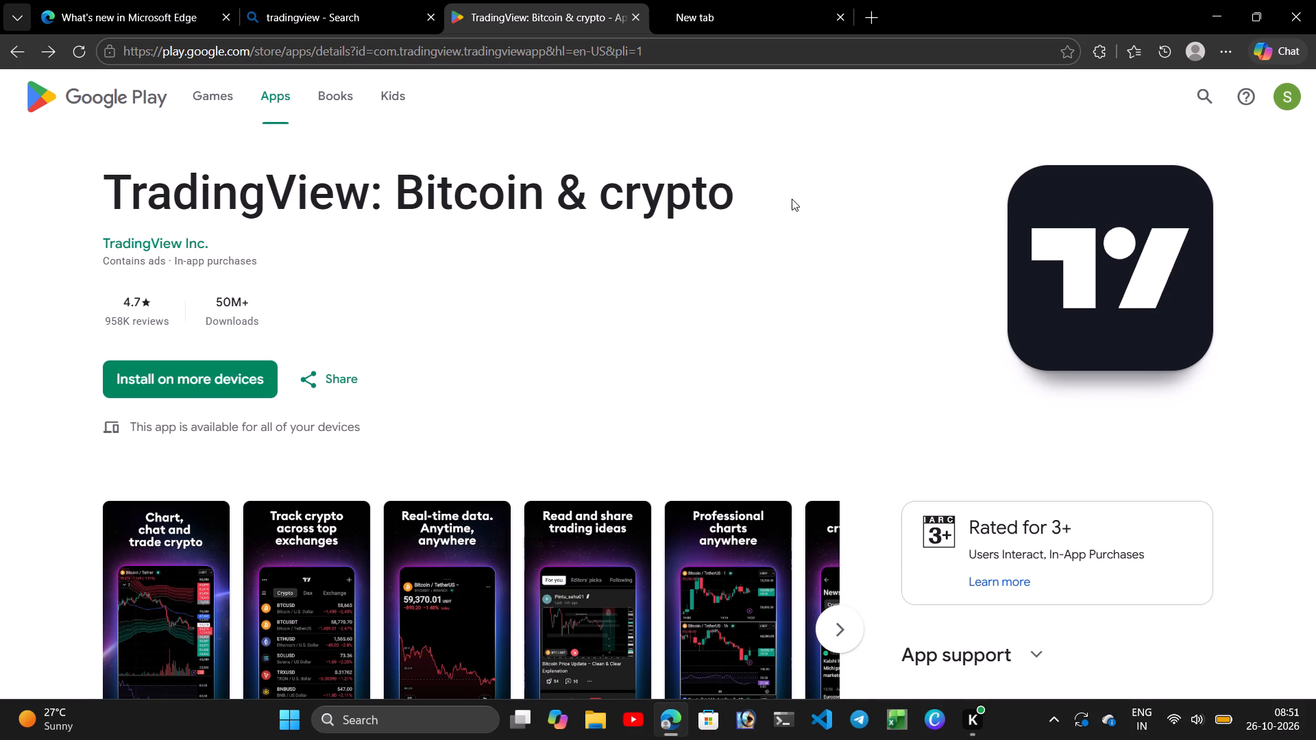
left_click(840, 12)
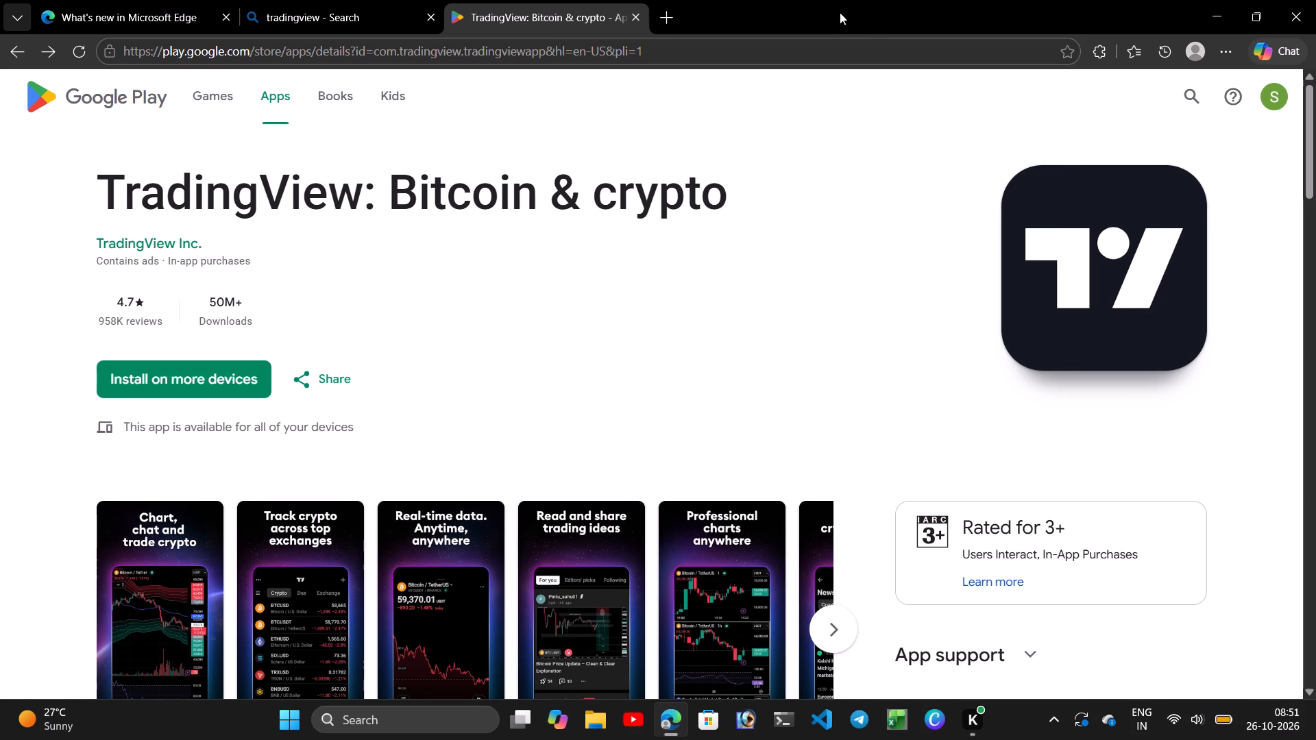
Return to the earlier search results, search for "tradingview gold chart", and open TradingView's XAUUSD gold spot page.
left_click(333, 10)
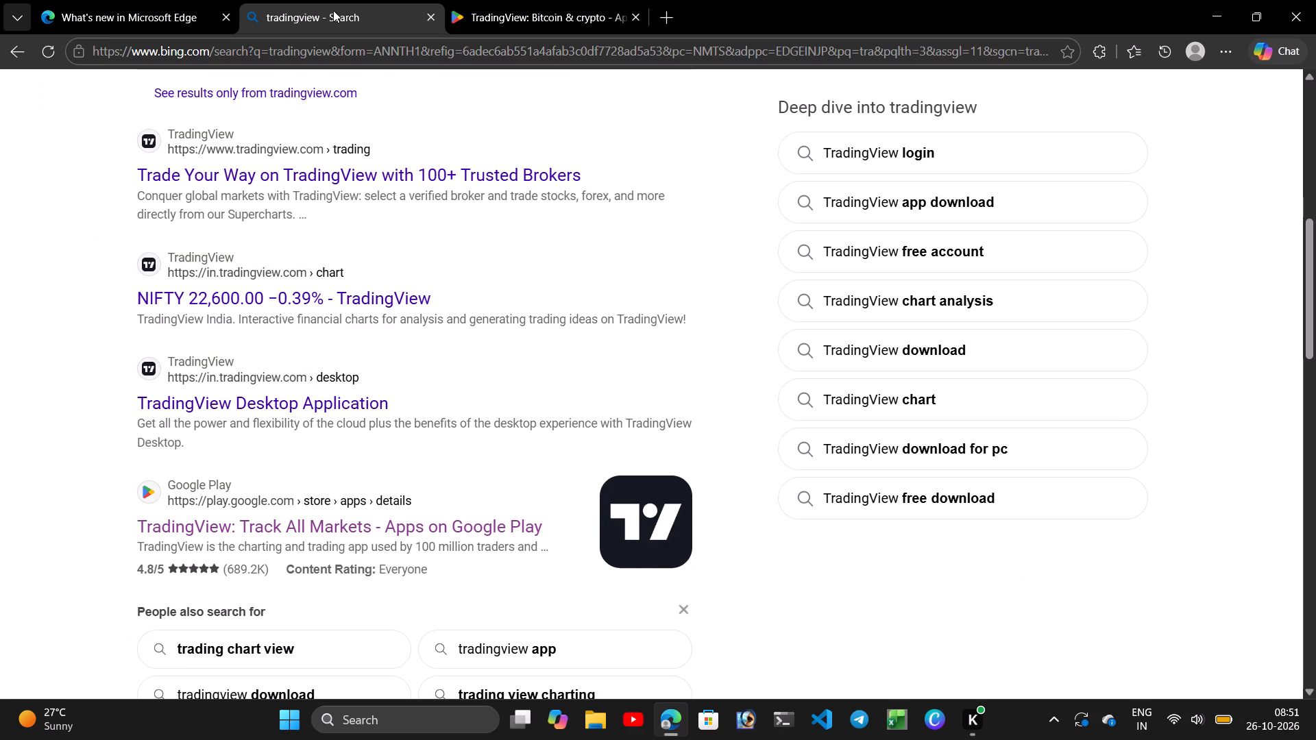
scroll(191, 101, "up", 7)
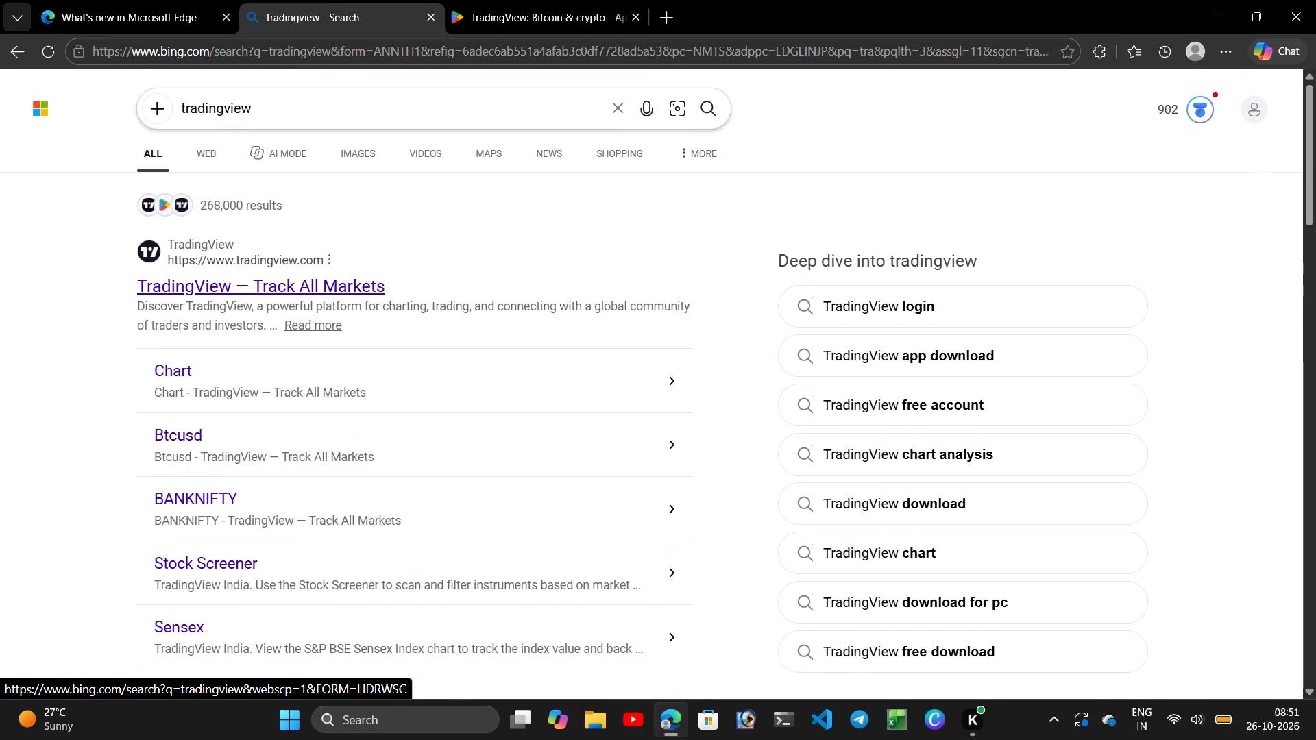
left_click(325, 98)
key("space")
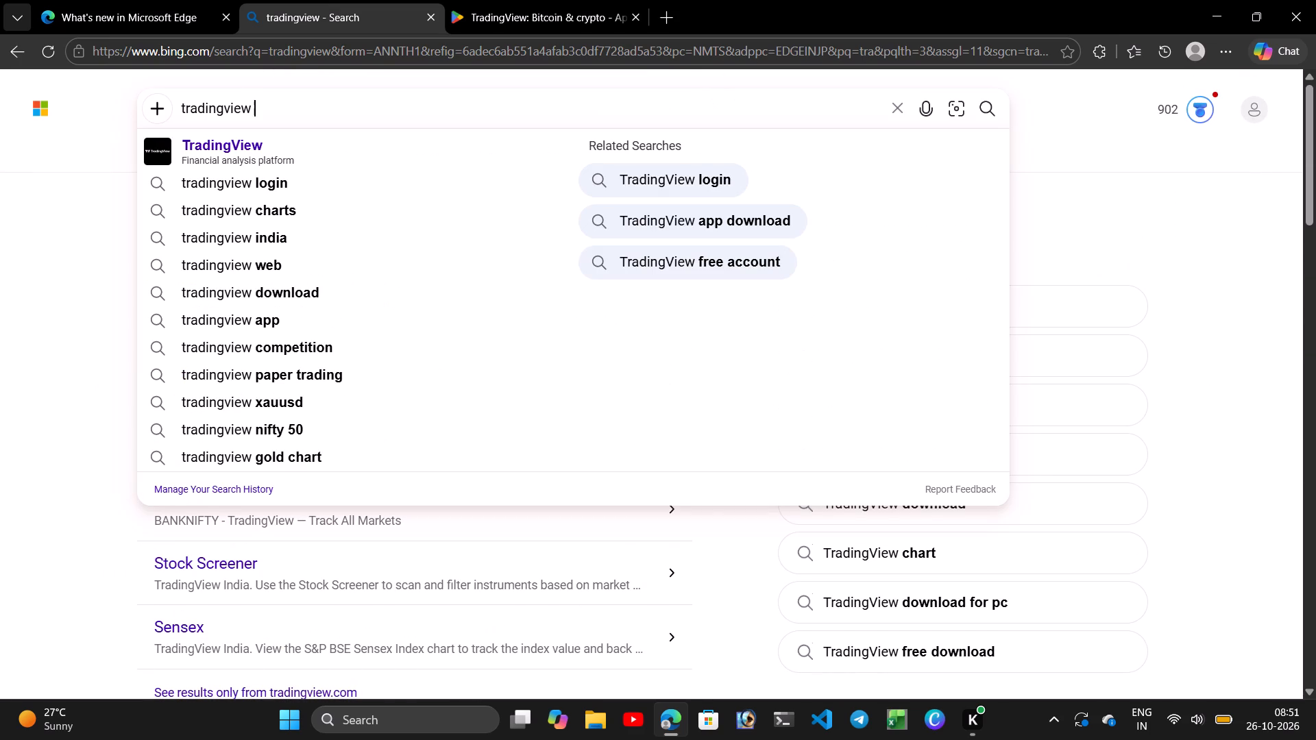
type("gol")
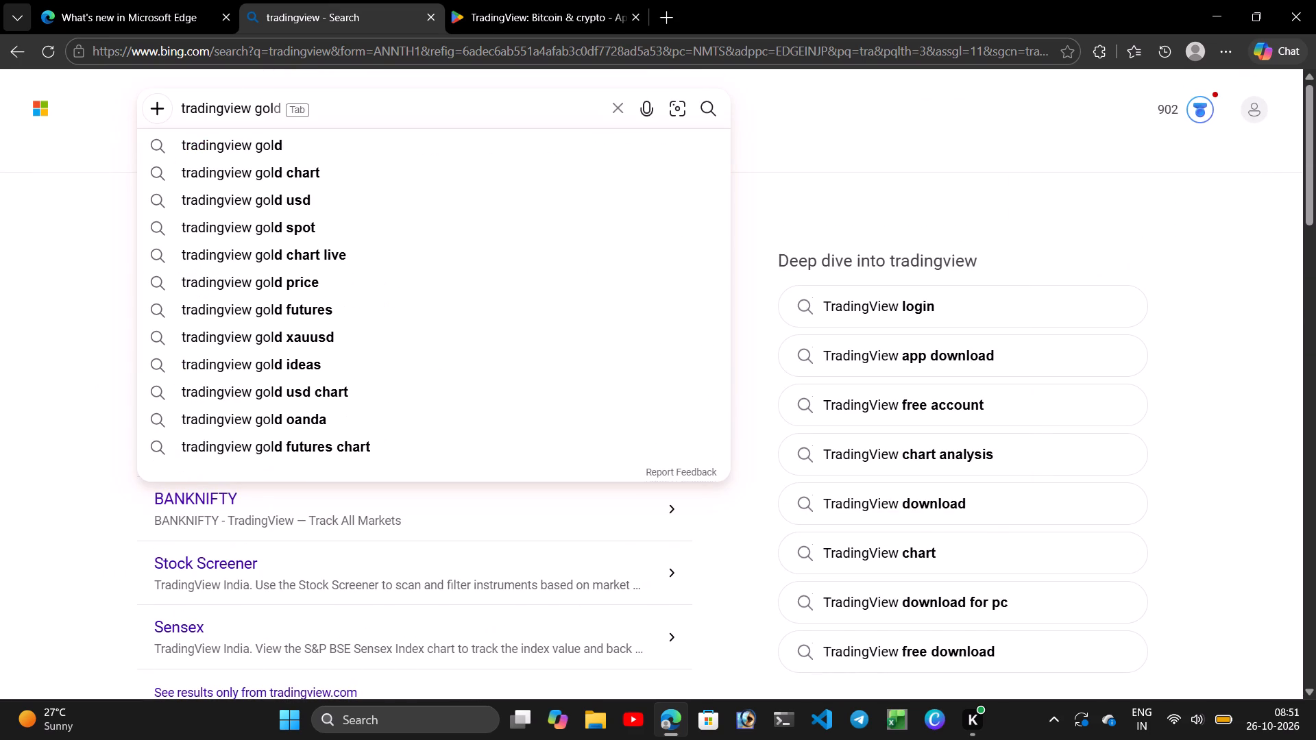
key("d")
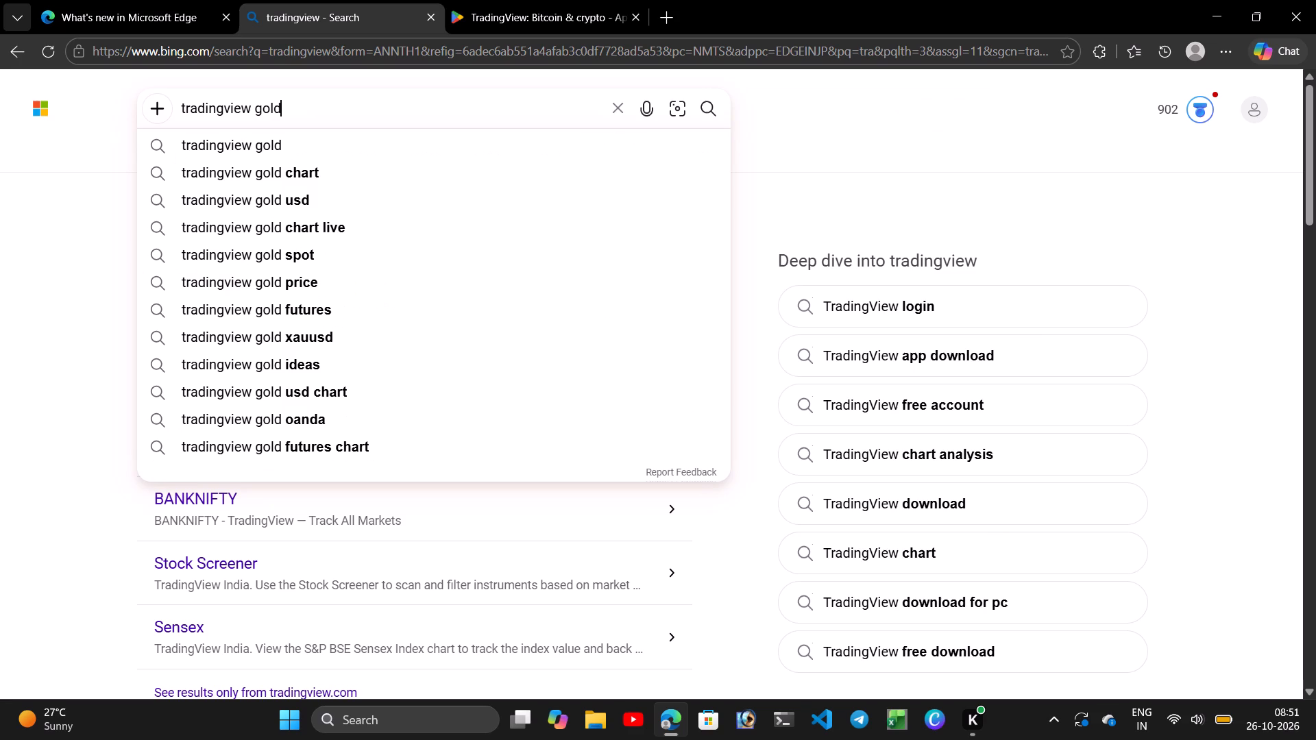
left_click(325, 169)
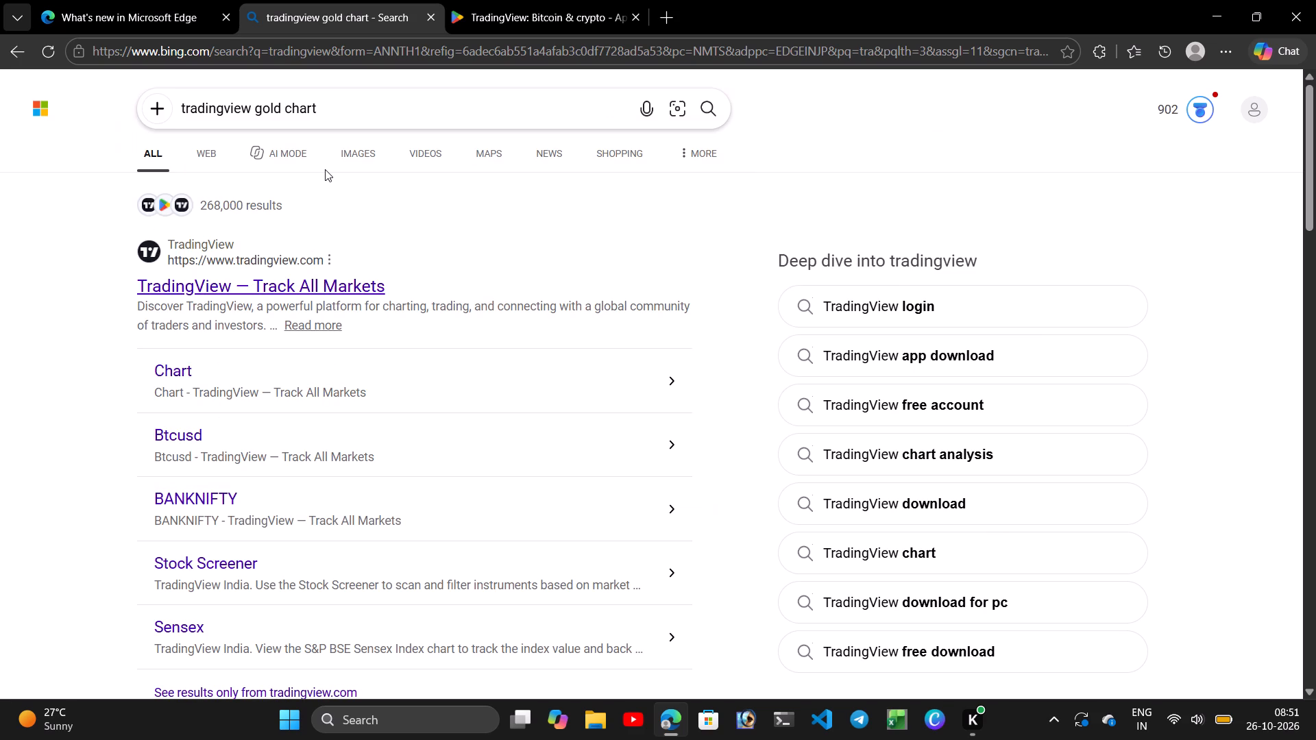
left_click(293, 290)
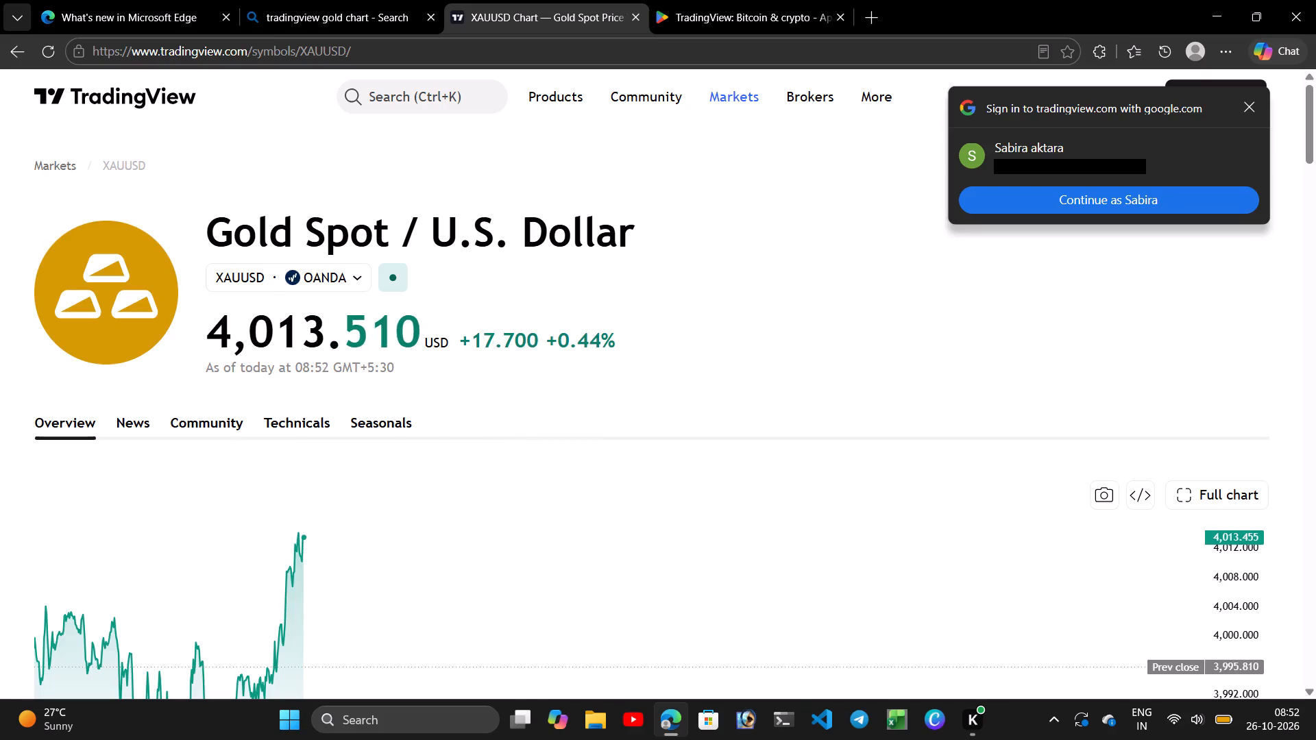
Sign in to TradingView with the offered Google account.
left_click(1136, 212)
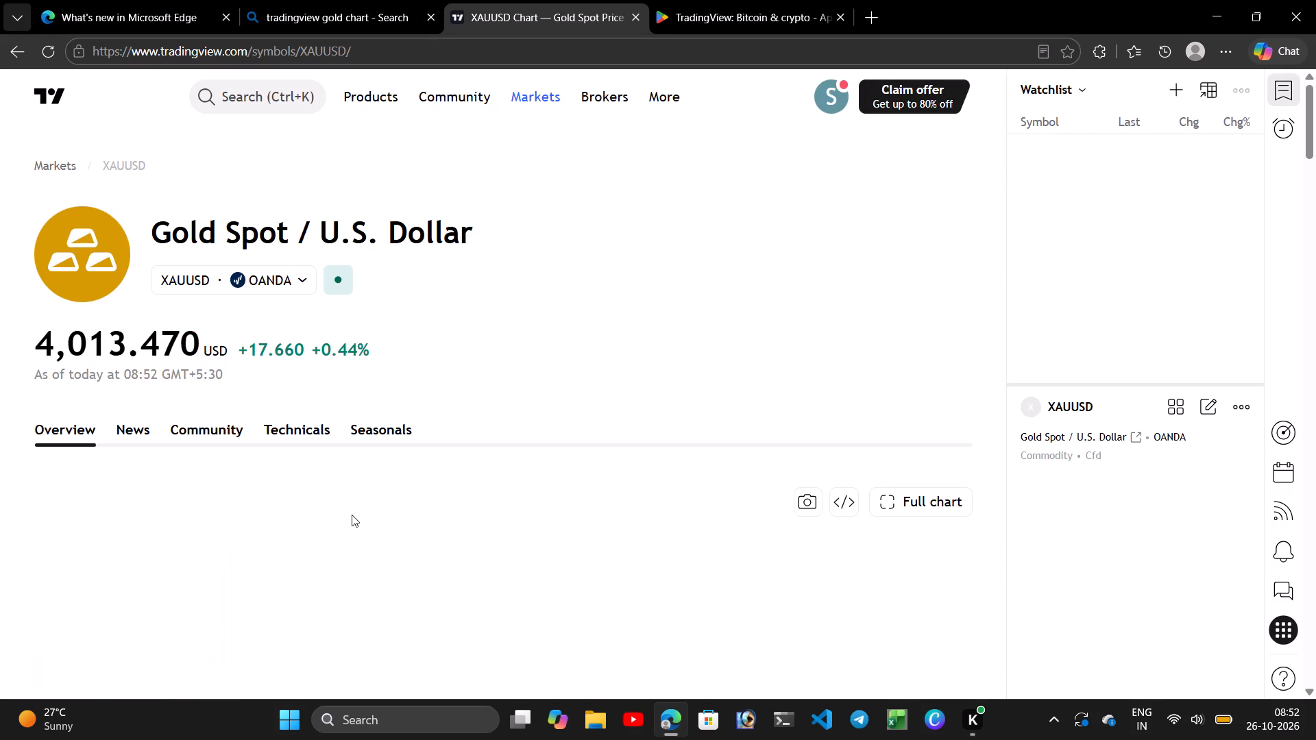
Open the full interactive chart for Gold Spot / U.S. Dollar from the XAUUSD page.
scroll(352, 515, "down", 4)
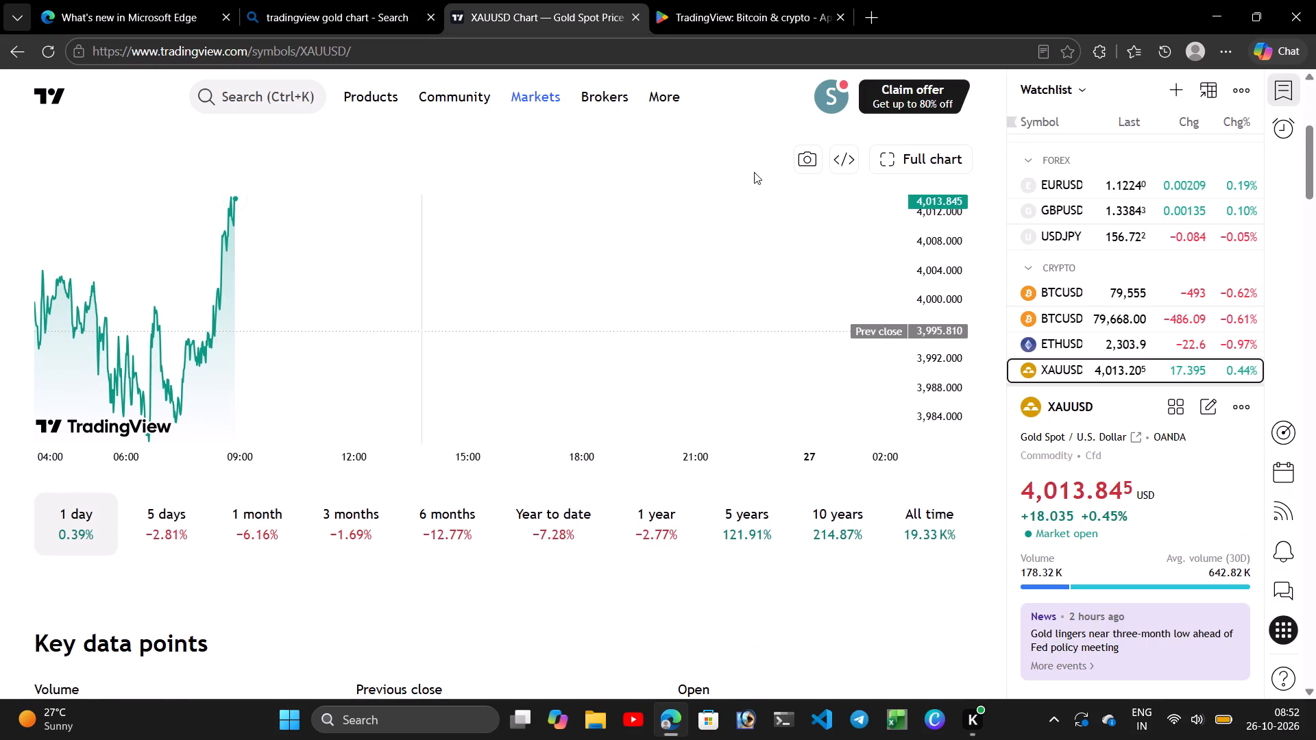
left_click(854, 188)
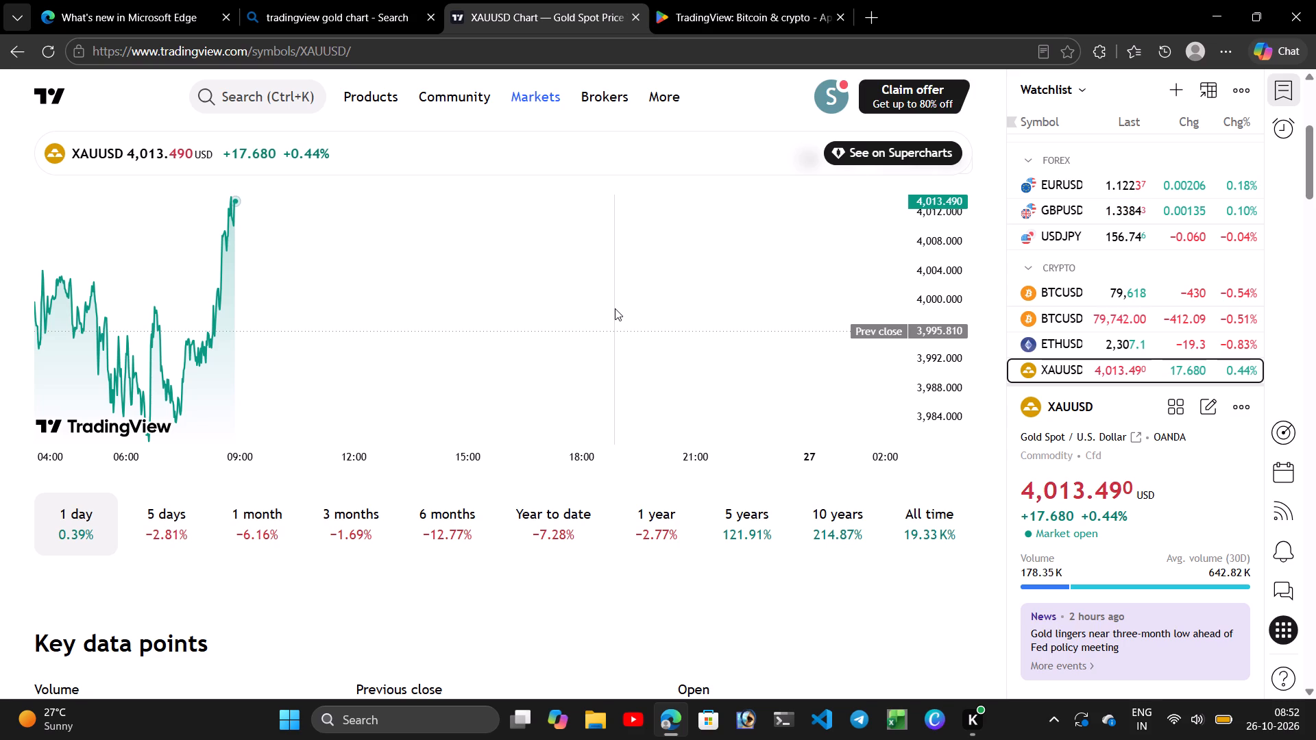
left_click(822, 206)
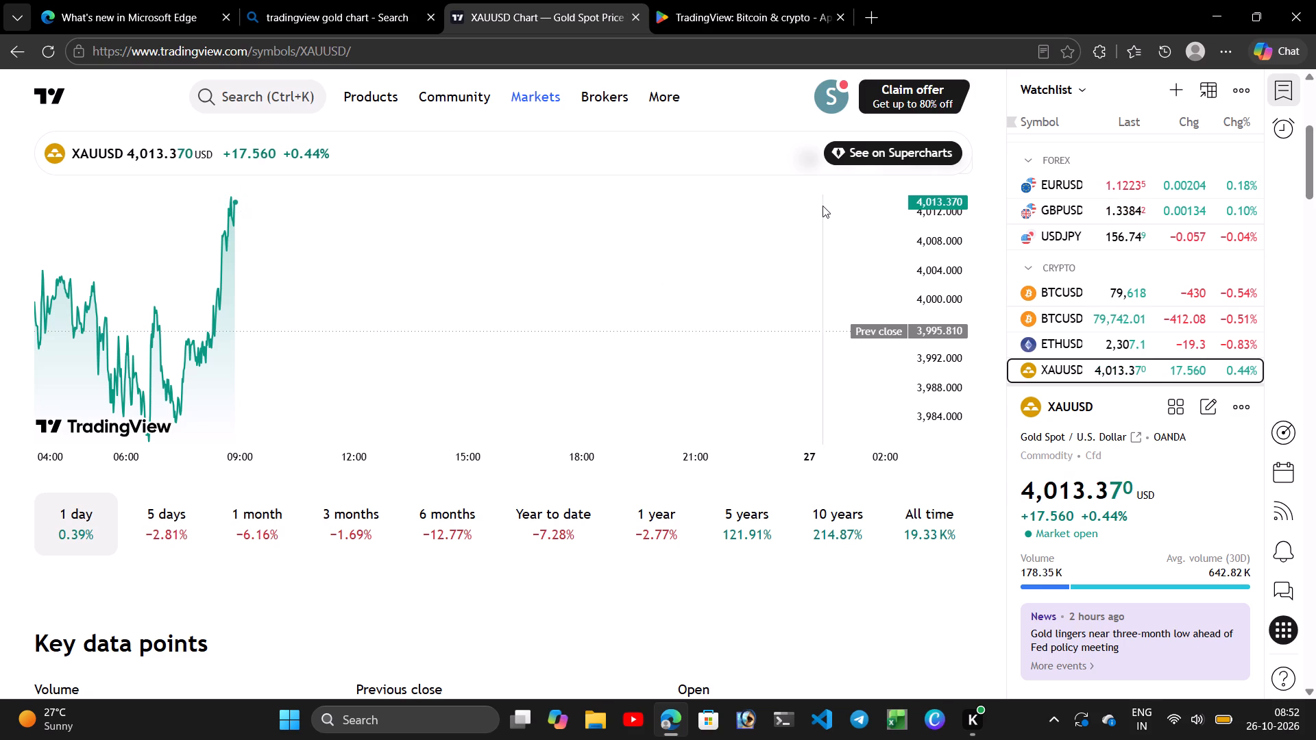
scroll(822, 206, "up", 1)
left_click(915, 246)
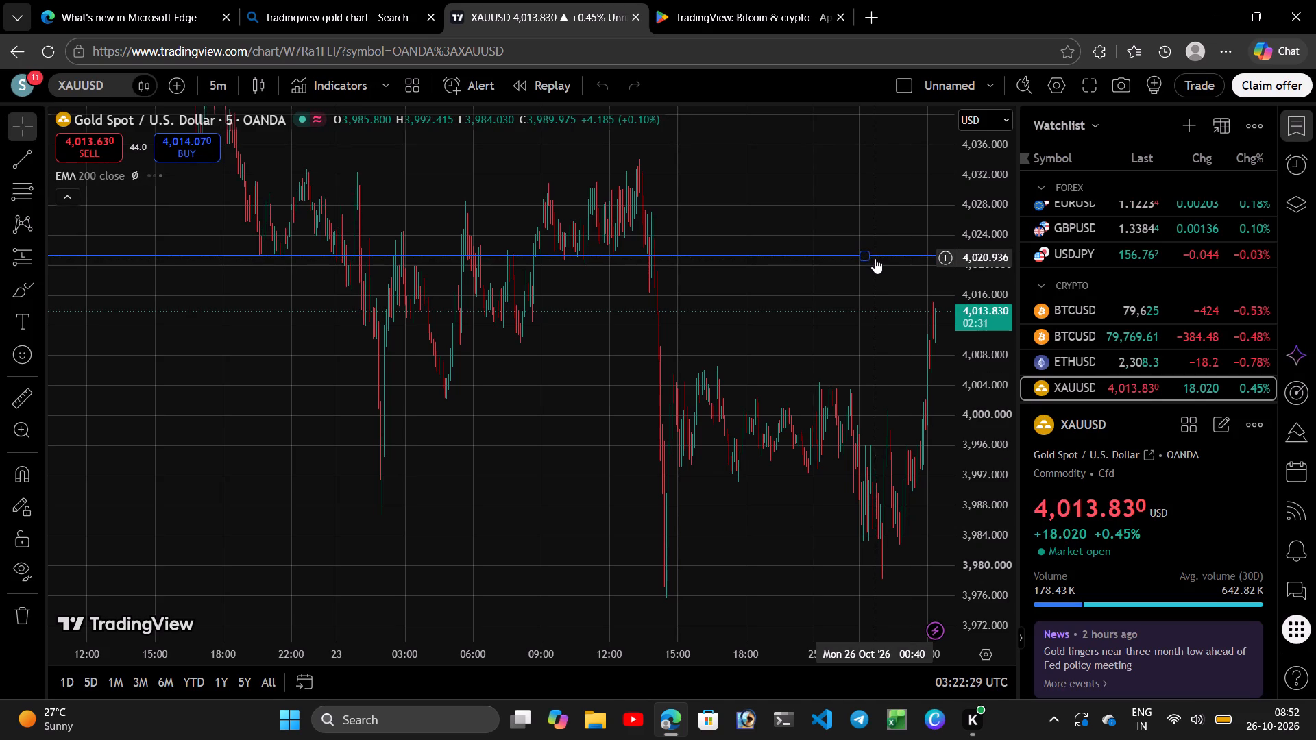
Delete the existing horizontal line at about 4,021 from the gold chart.
left_click(754, 254)
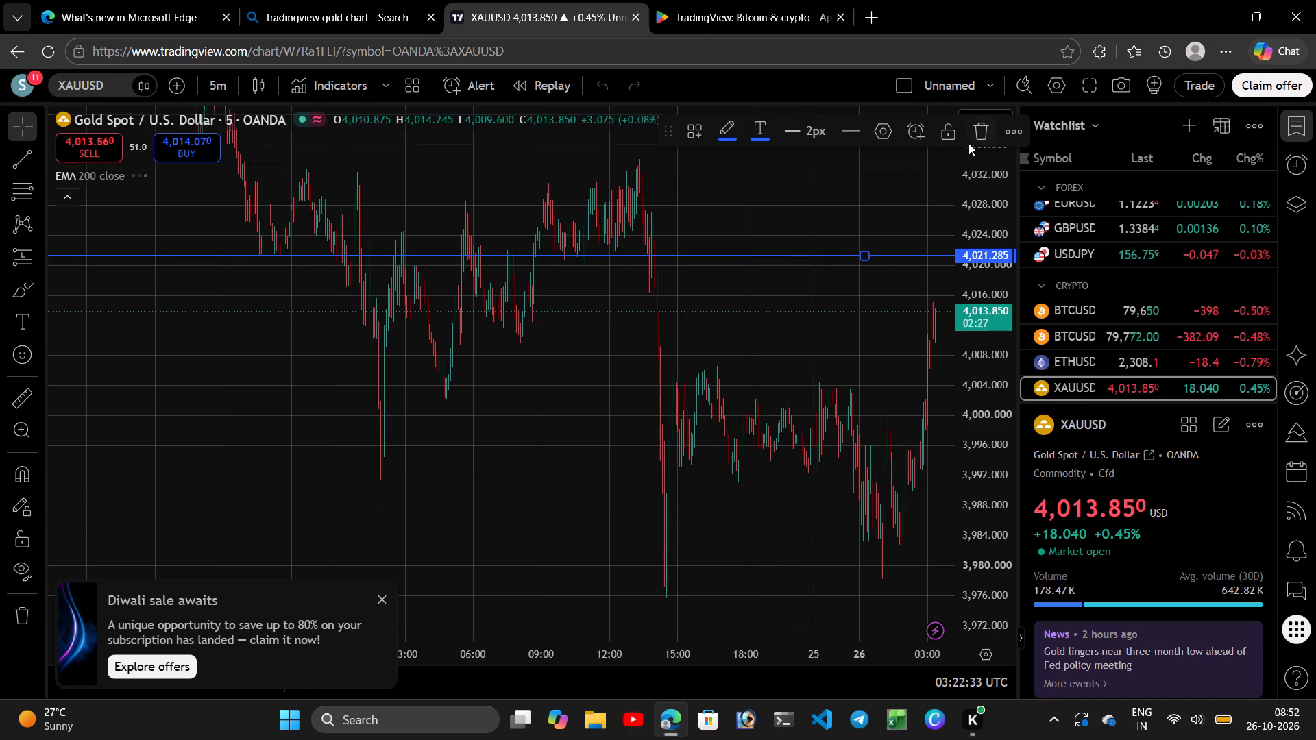
left_click(986, 131)
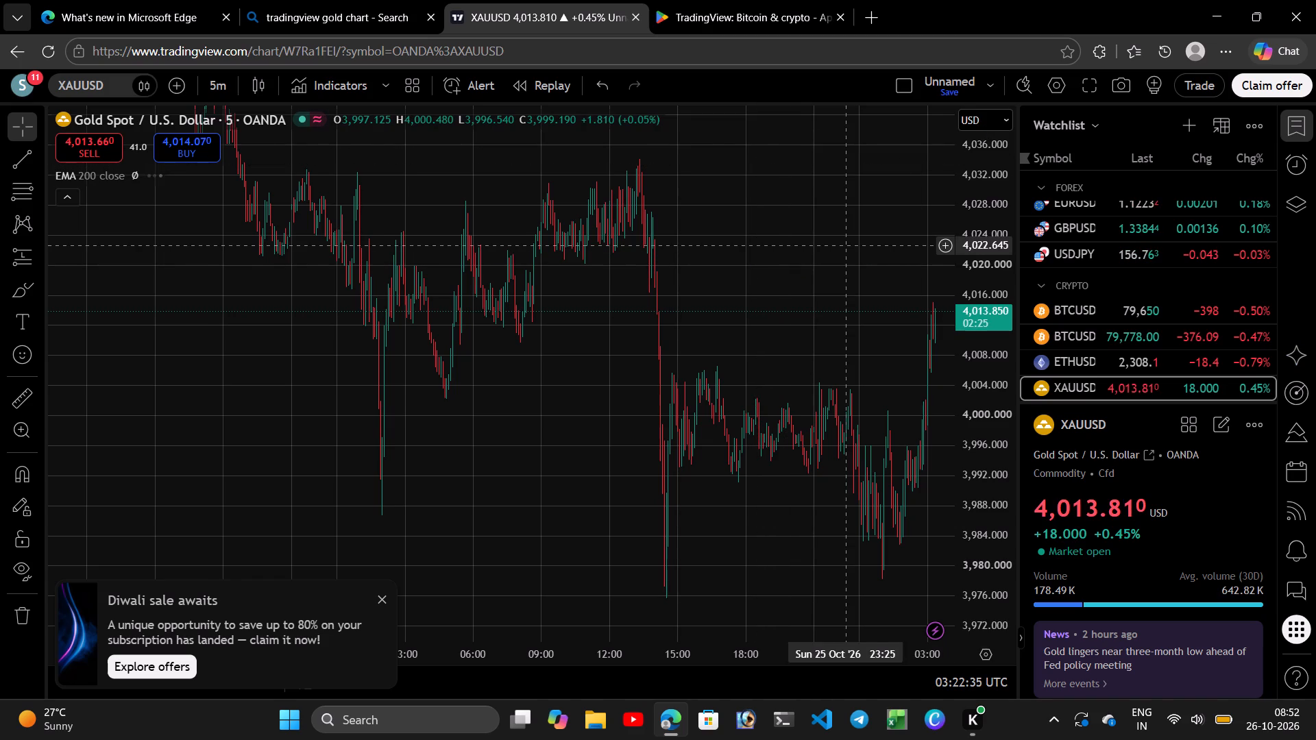
Set the gold chart's time interval to 1 day.
scroll(846, 245, "up", 4)
scroll(846, 245, "down", 3)
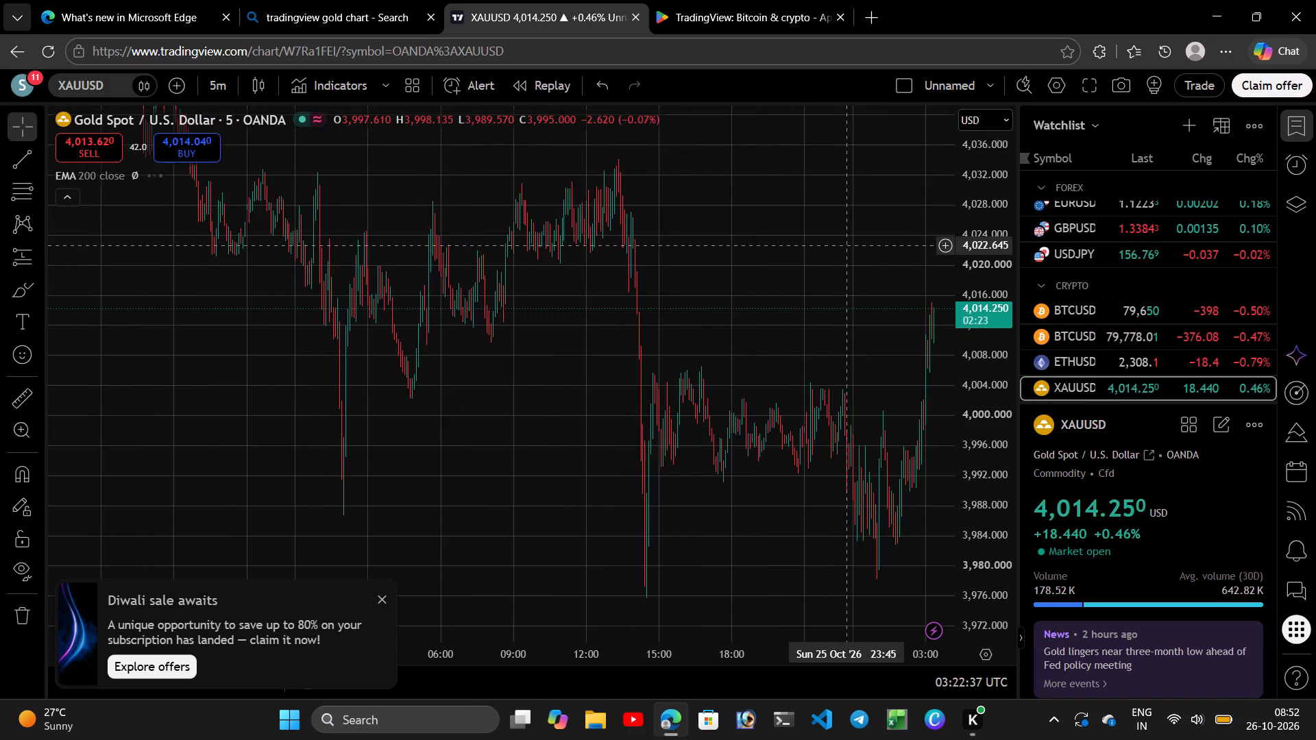
left_click_drag(846, 246, 907, 698)
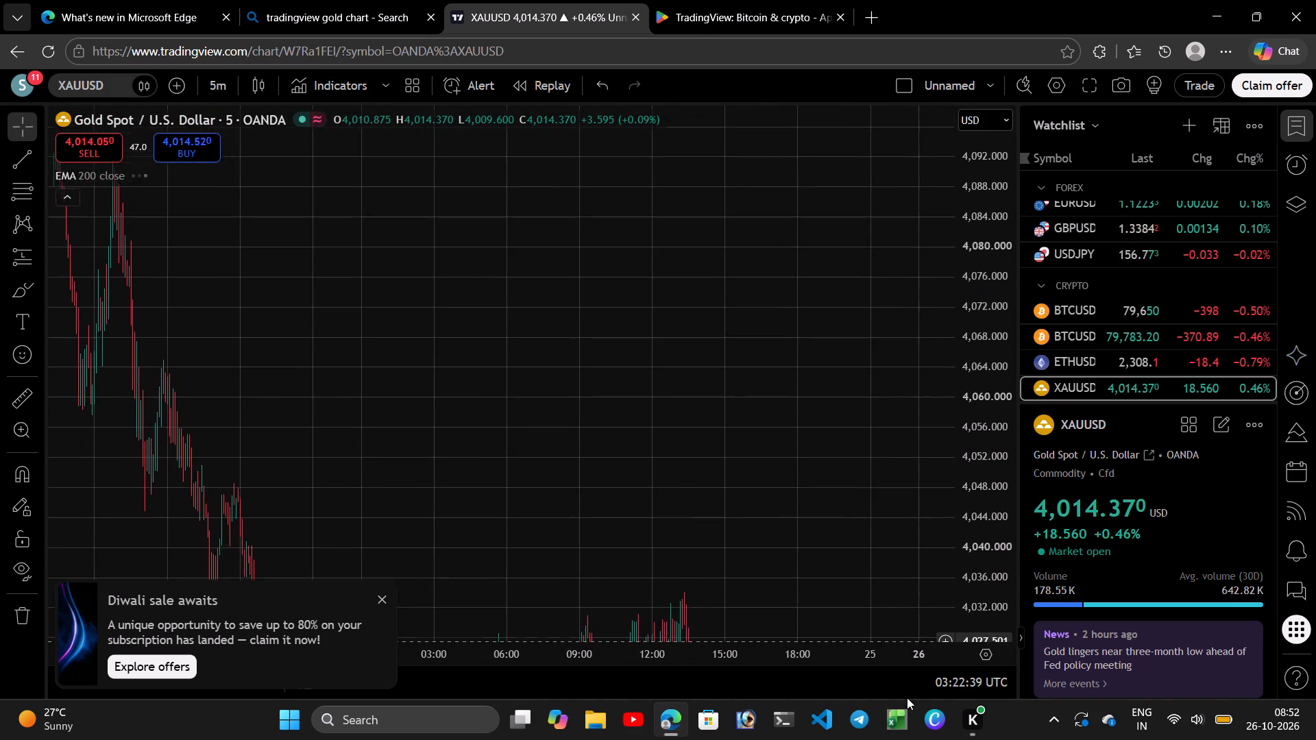
left_click_drag(907, 698, 901, 684)
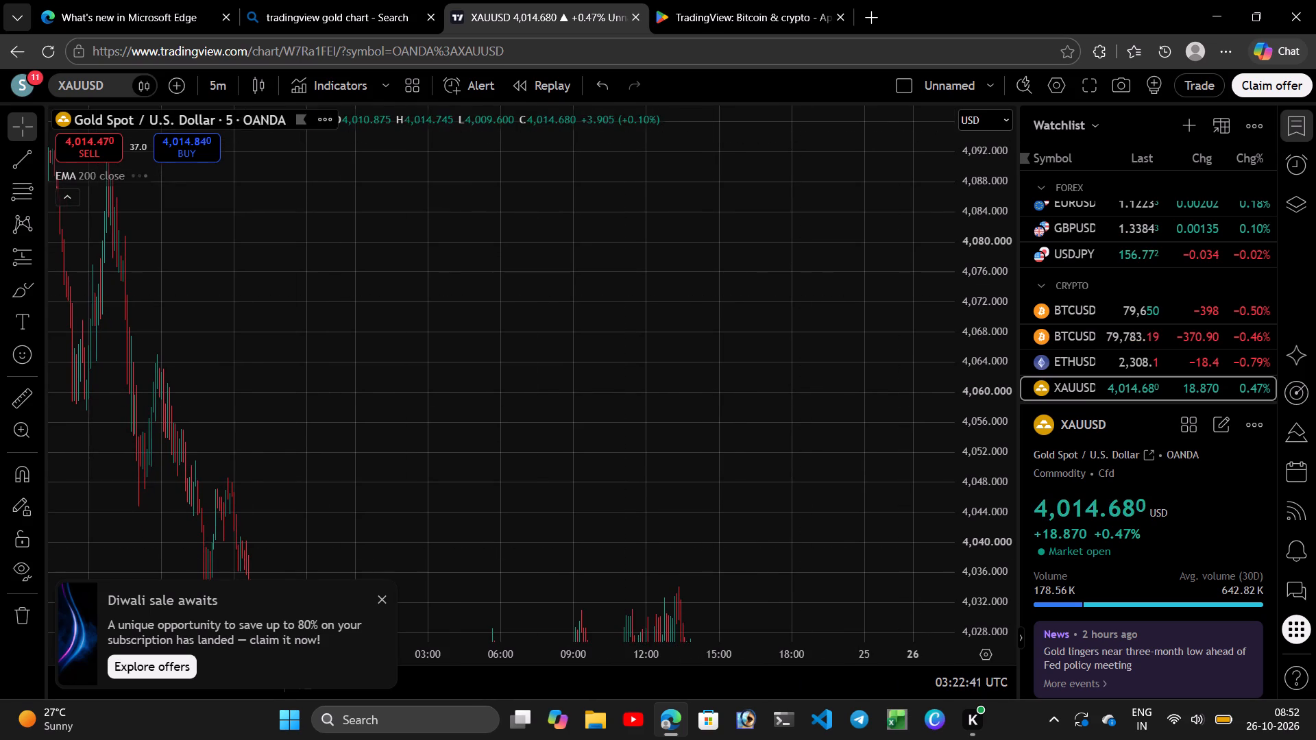
left_click(221, 91)
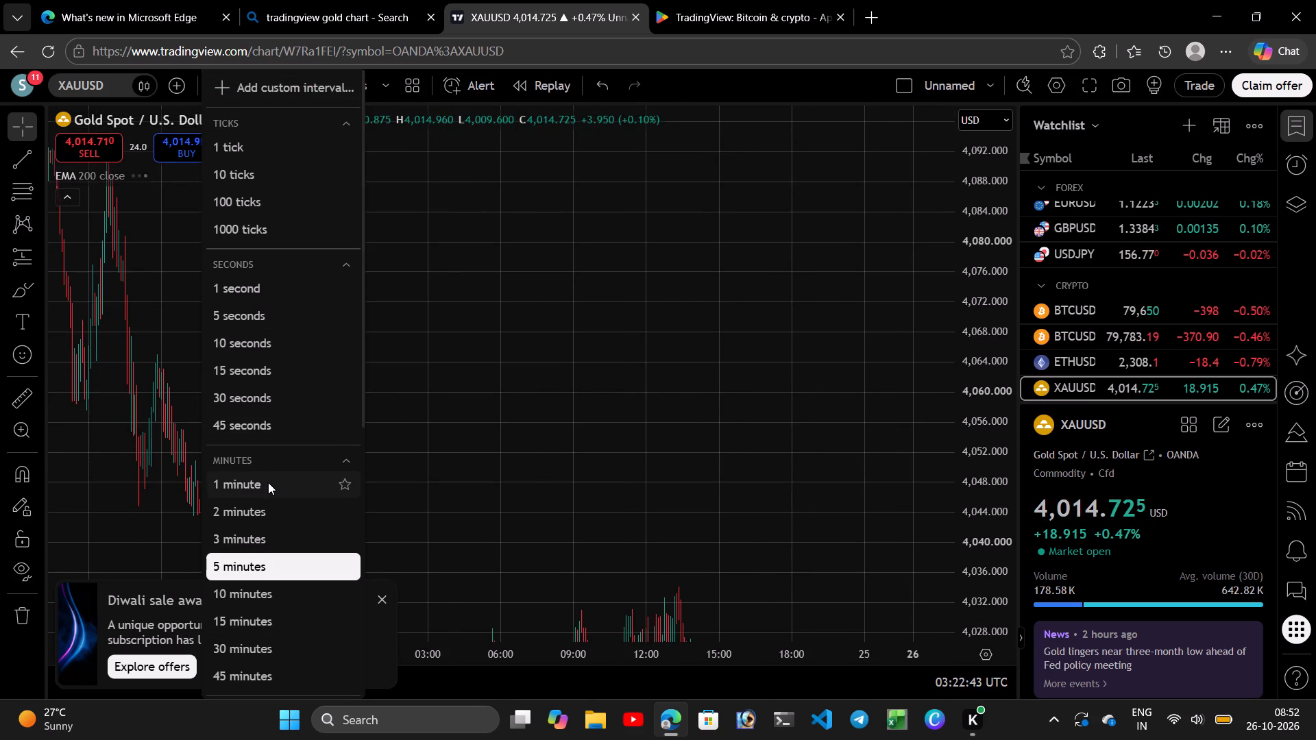
scroll(268, 482, "down", 4)
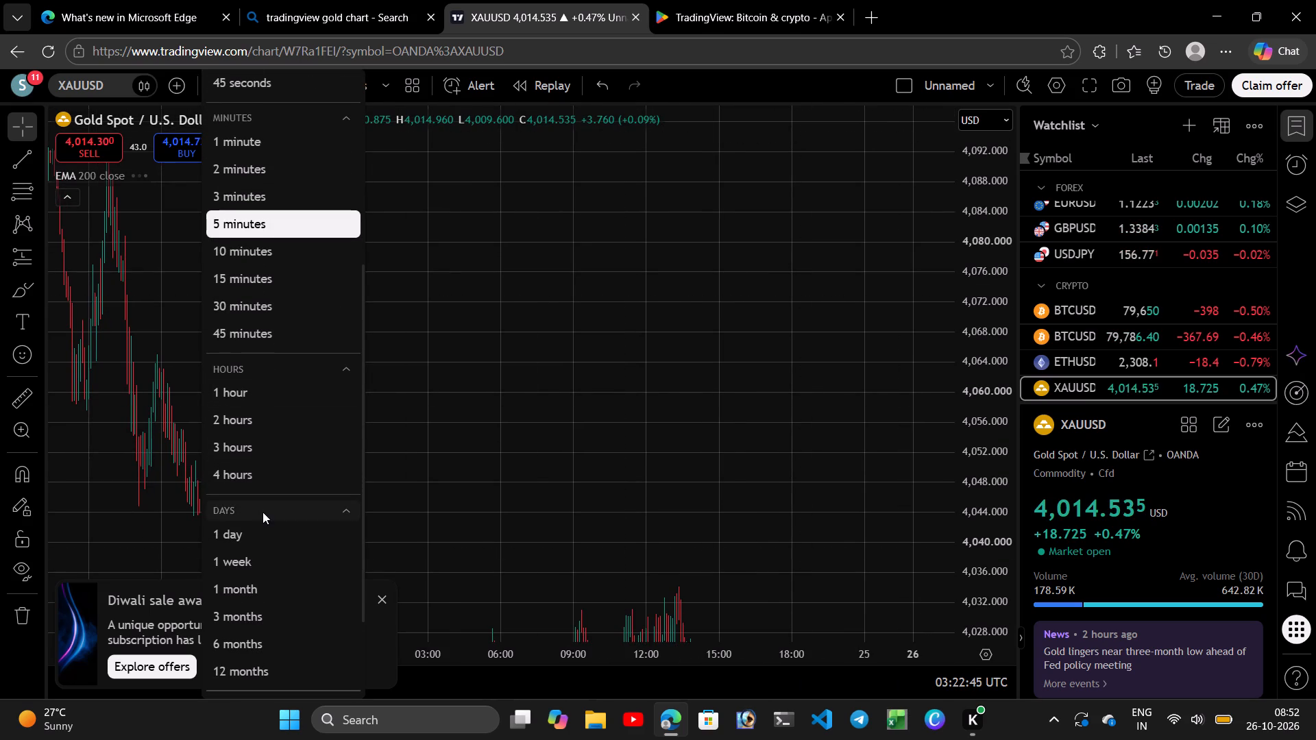
left_click(261, 536)
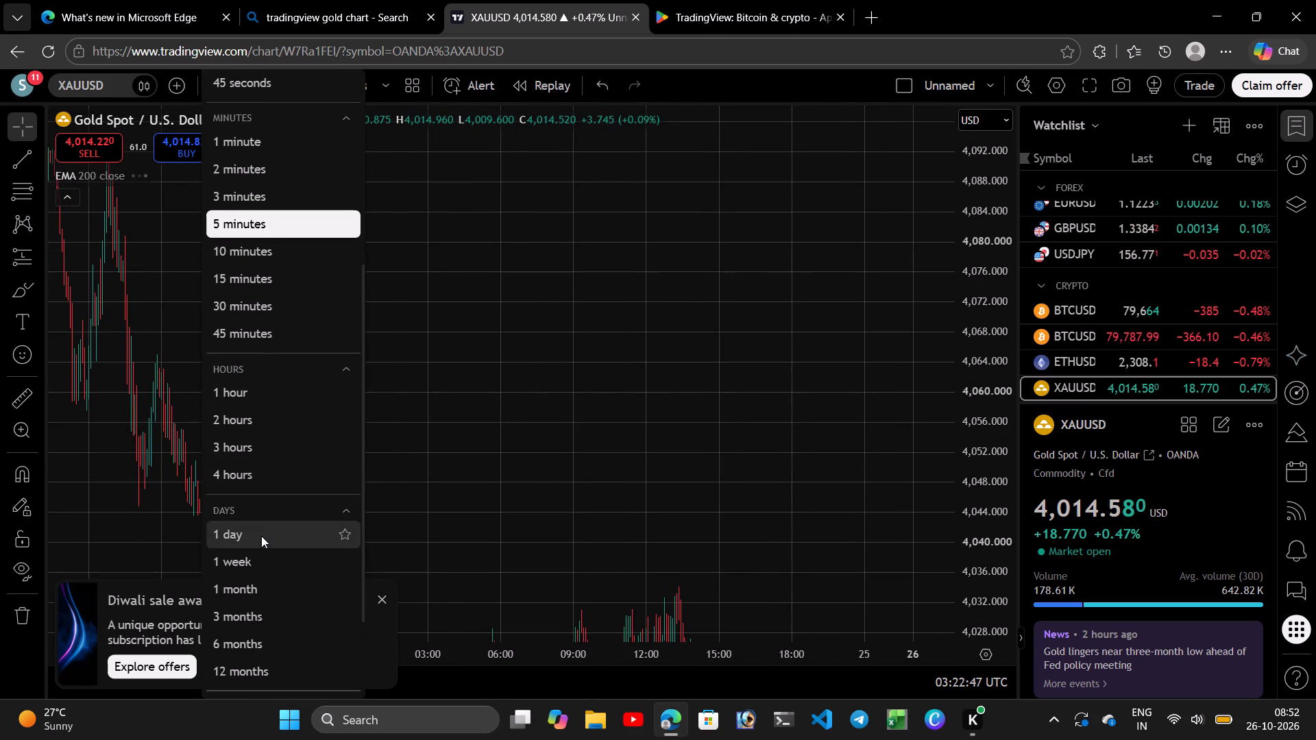
Delete the existing horizontal line at 4,140.544 from the daily gold chart.
scroll(593, 441, "down", 6)
scroll(593, 441, "up", 4)
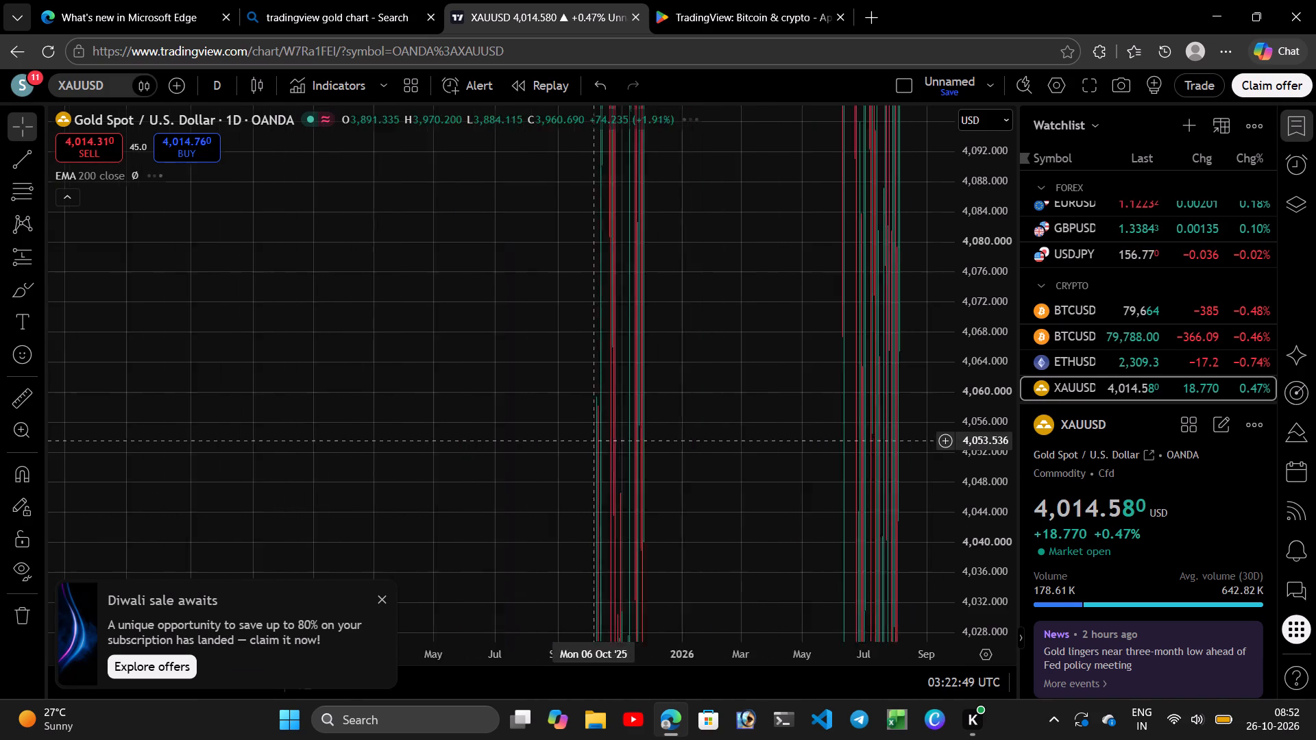
scroll(593, 441, "up", 20)
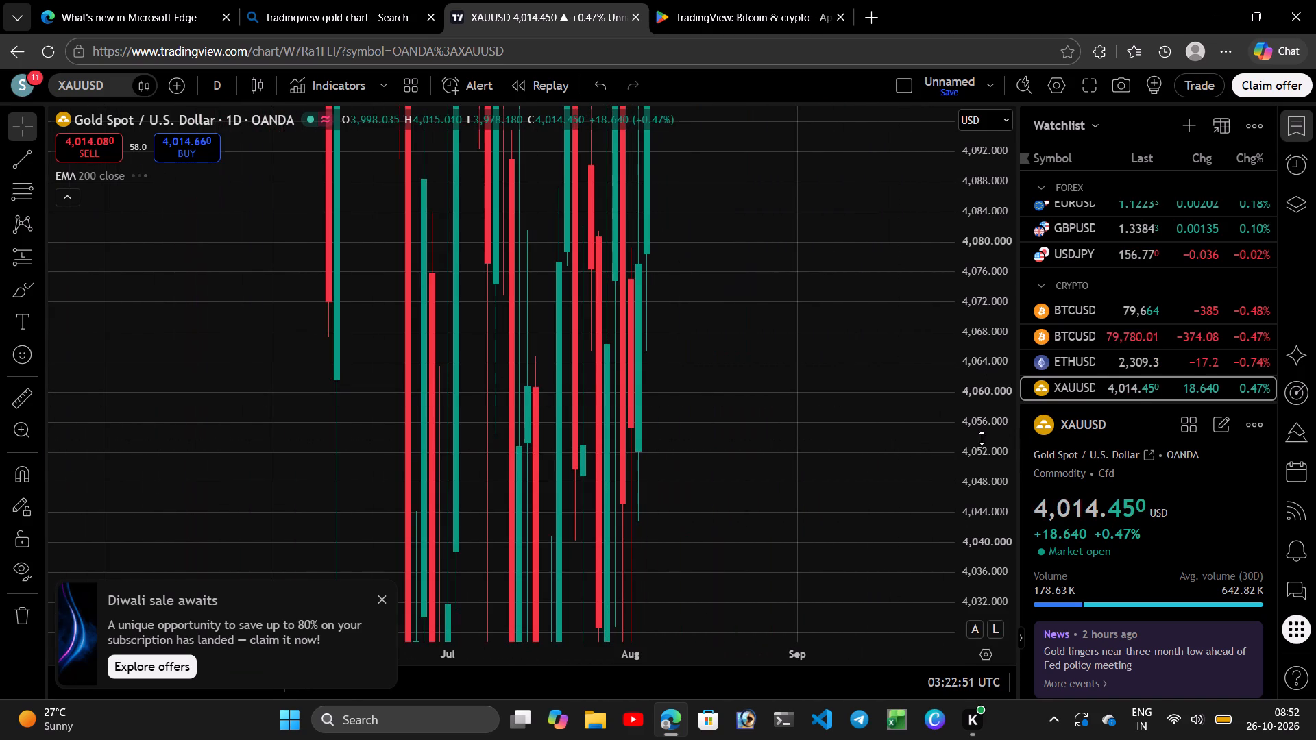
left_click_drag(988, 415, 988, 708)
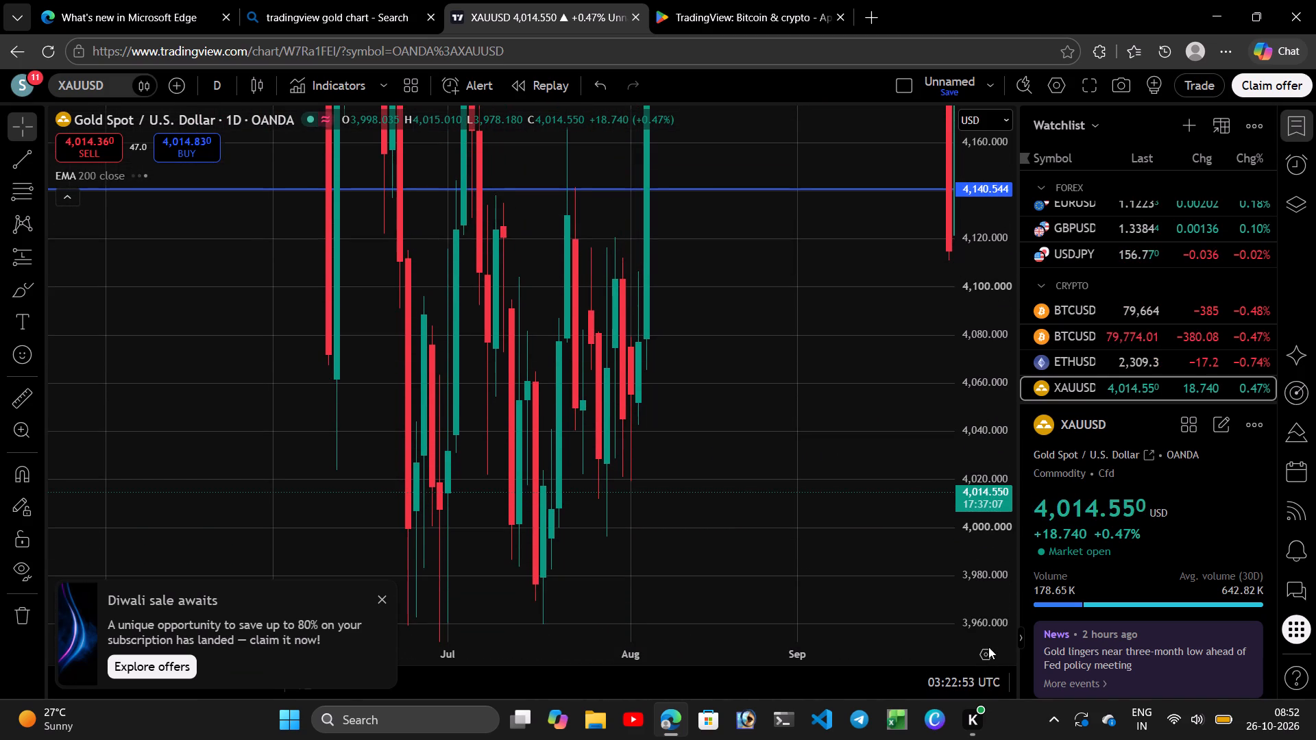
left_click_drag(991, 356, 992, 562)
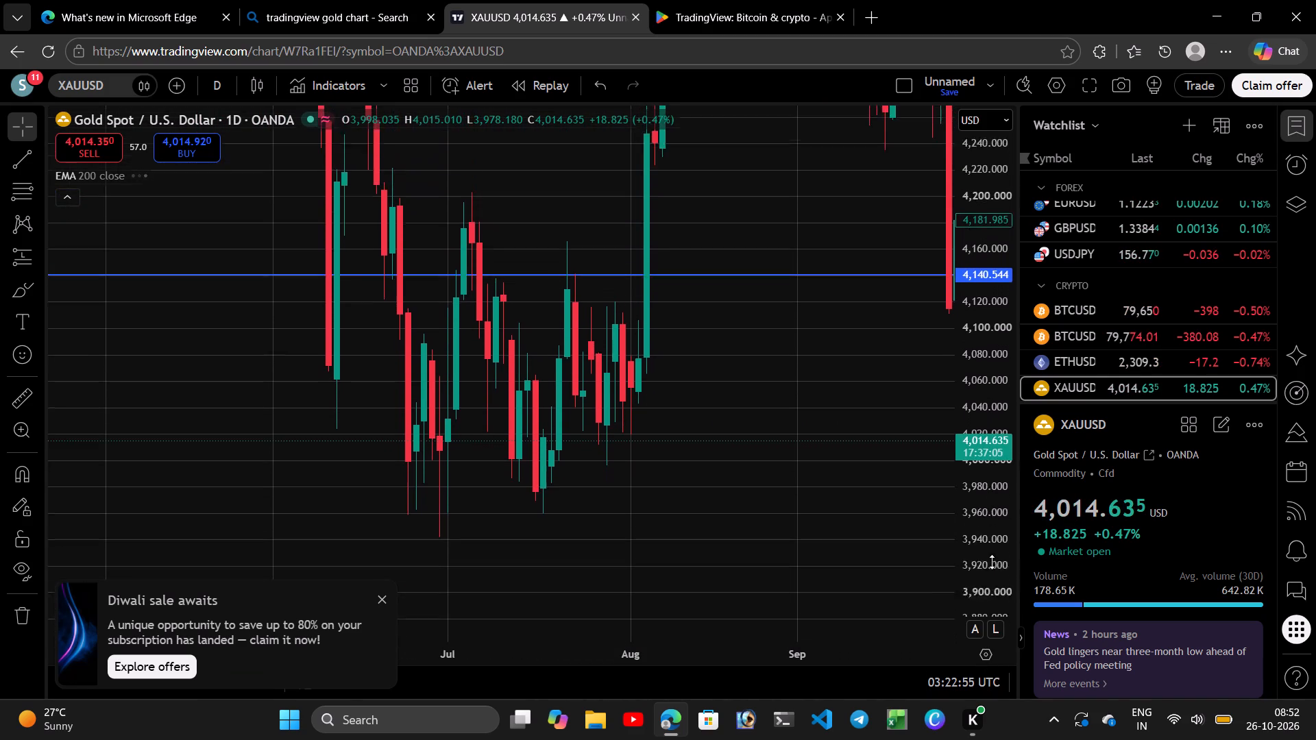
left_click_drag(992, 562, 980, 615)
left_click_drag(982, 382, 983, 446)
left_click_drag(906, 383, 282, 326)
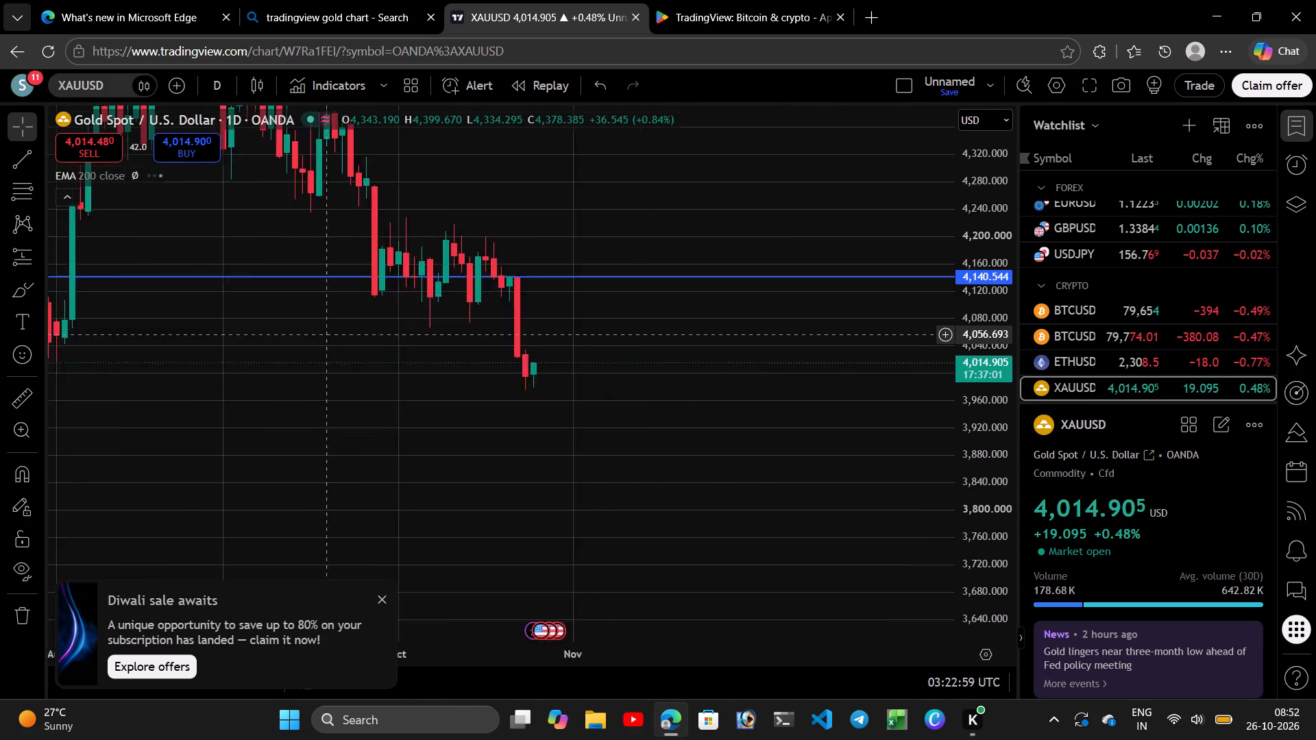
left_click_drag(282, 326, 214, 321)
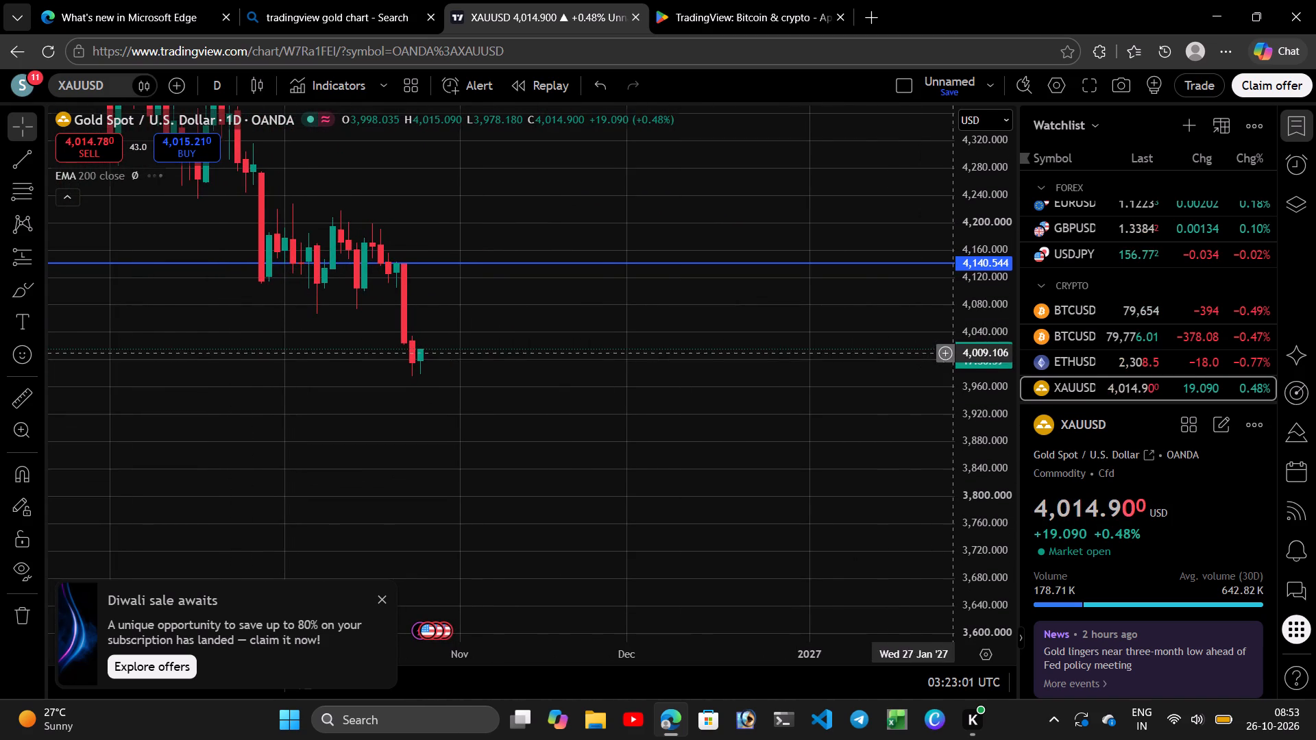
left_click(448, 262)
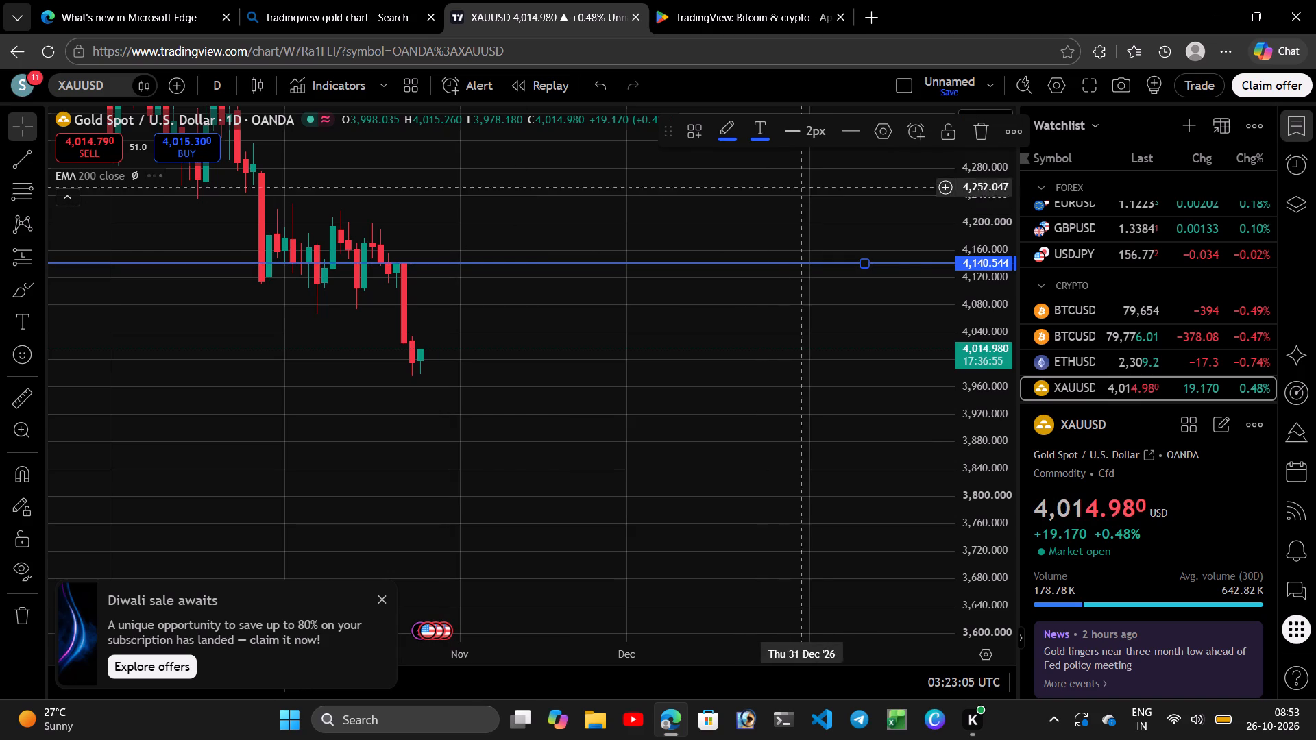
left_click(973, 132)
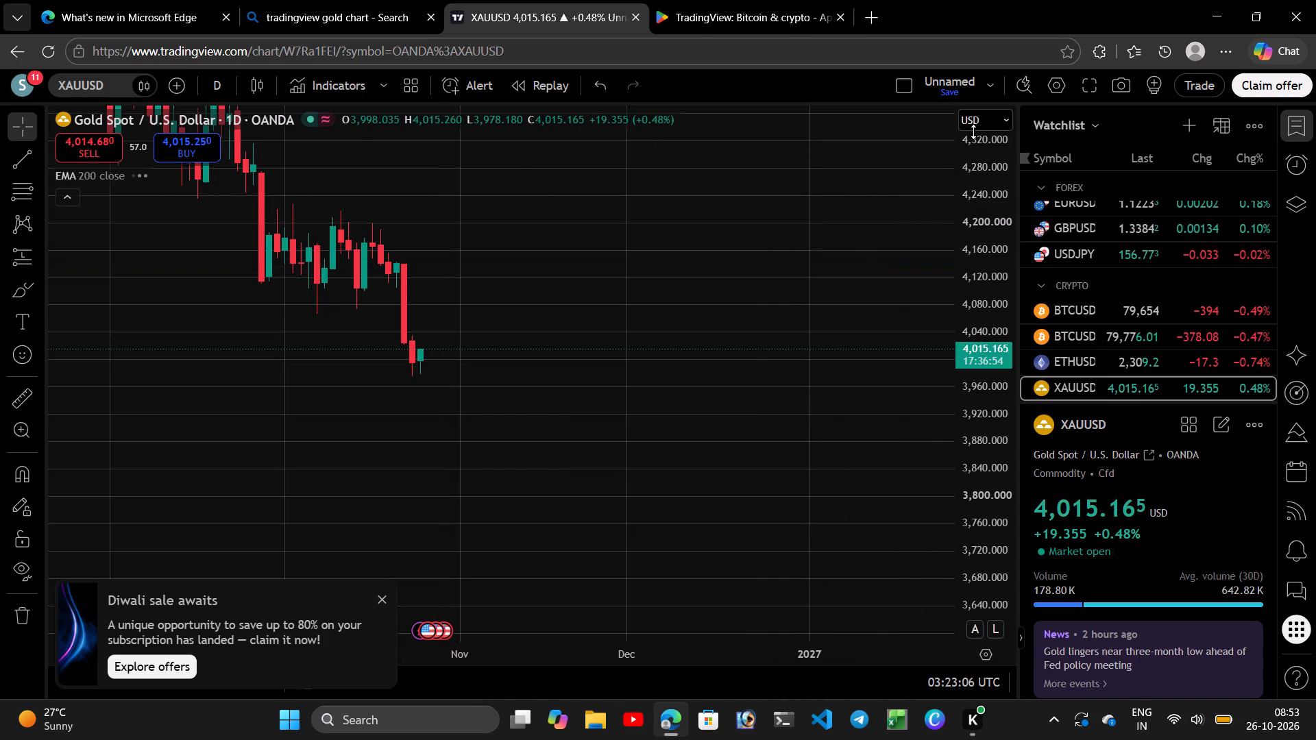
Draw a horizontal line at about 4,031 on the daily gold chart, near the top of the latest candles.
scroll(406, 378, "up", 4)
left_click_drag(408, 362, 671, 411)
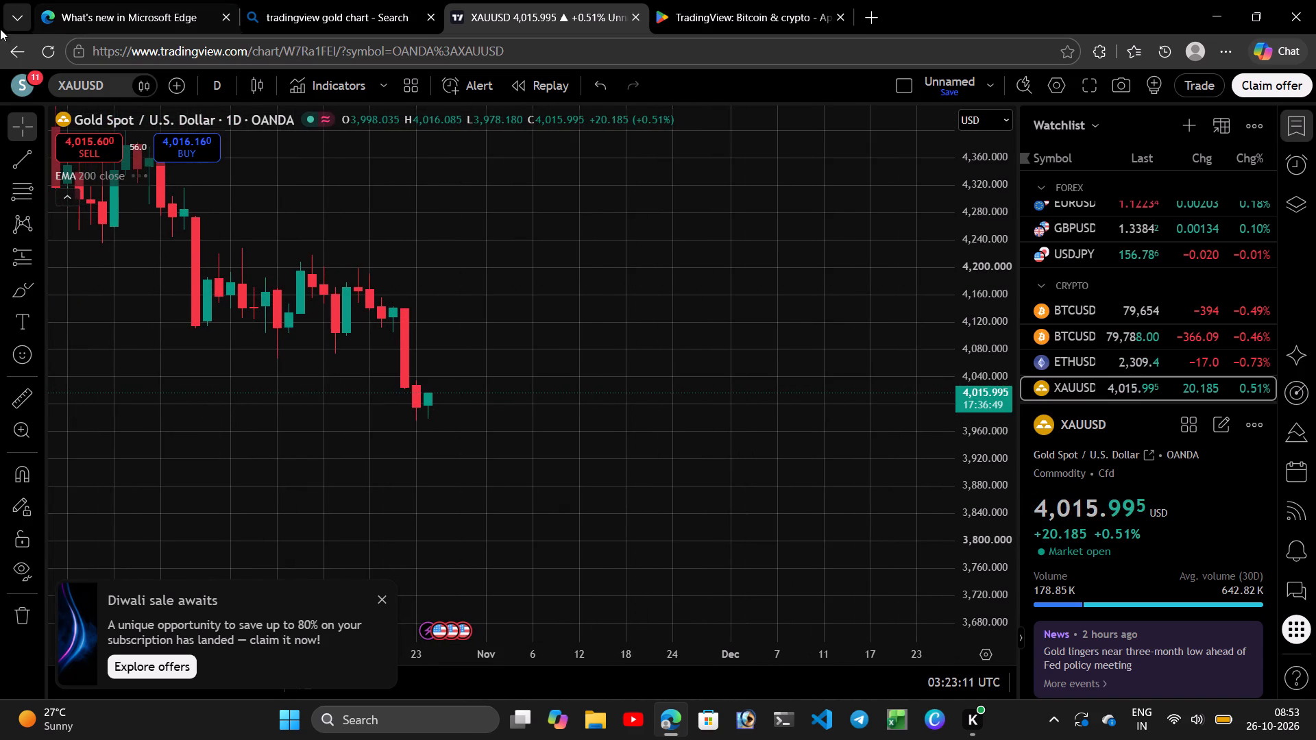
left_click(19, 153)
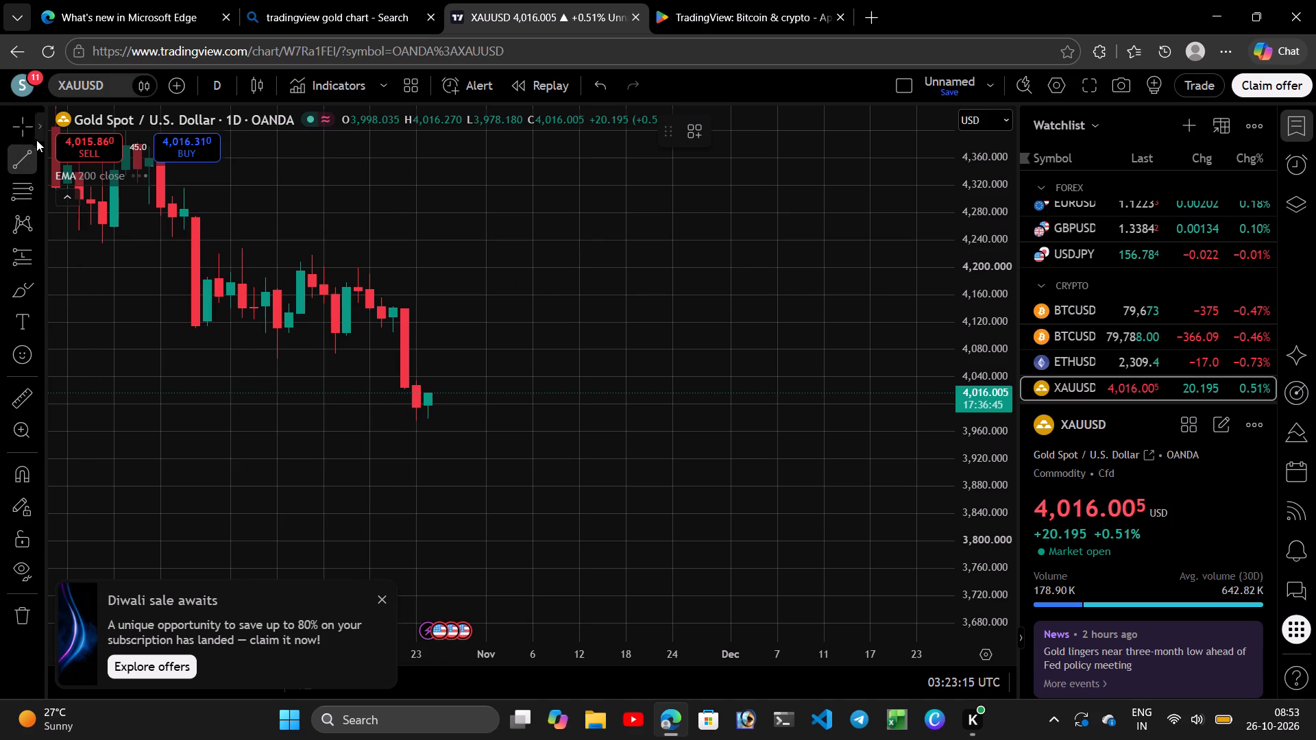
left_click(31, 156)
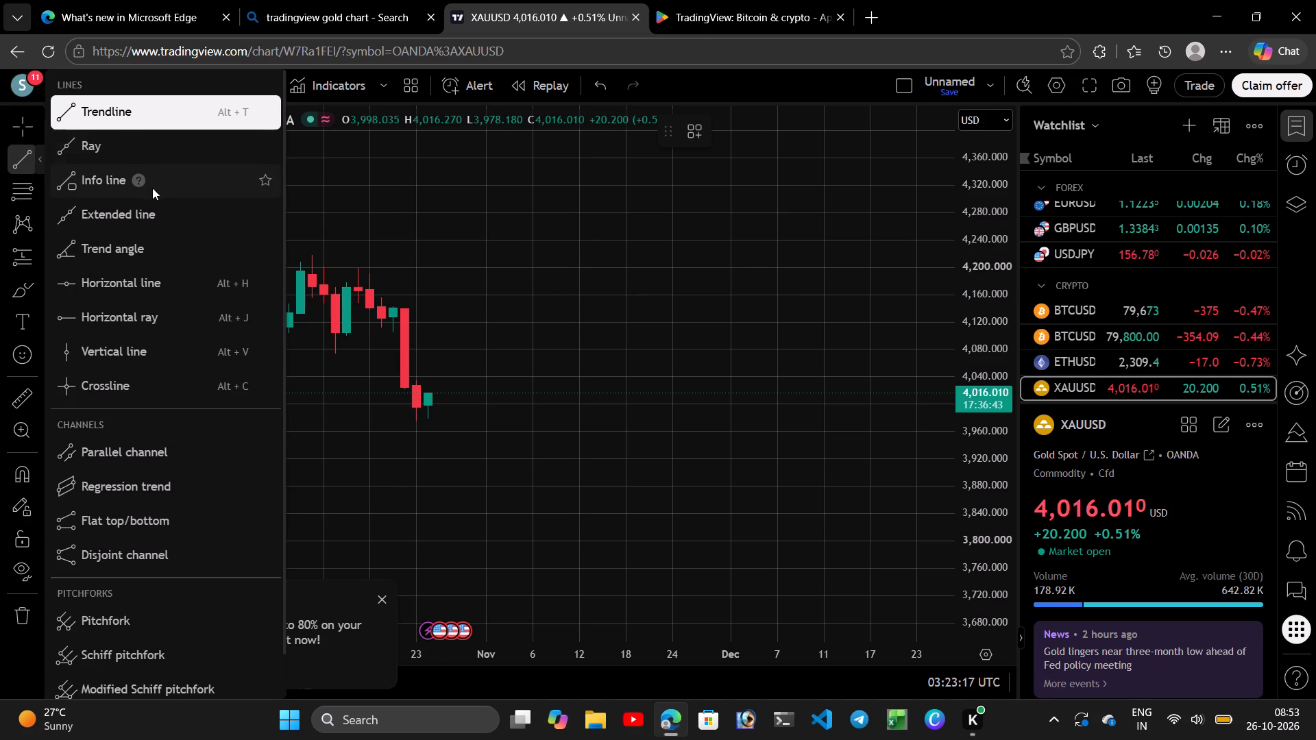
left_click(116, 275)
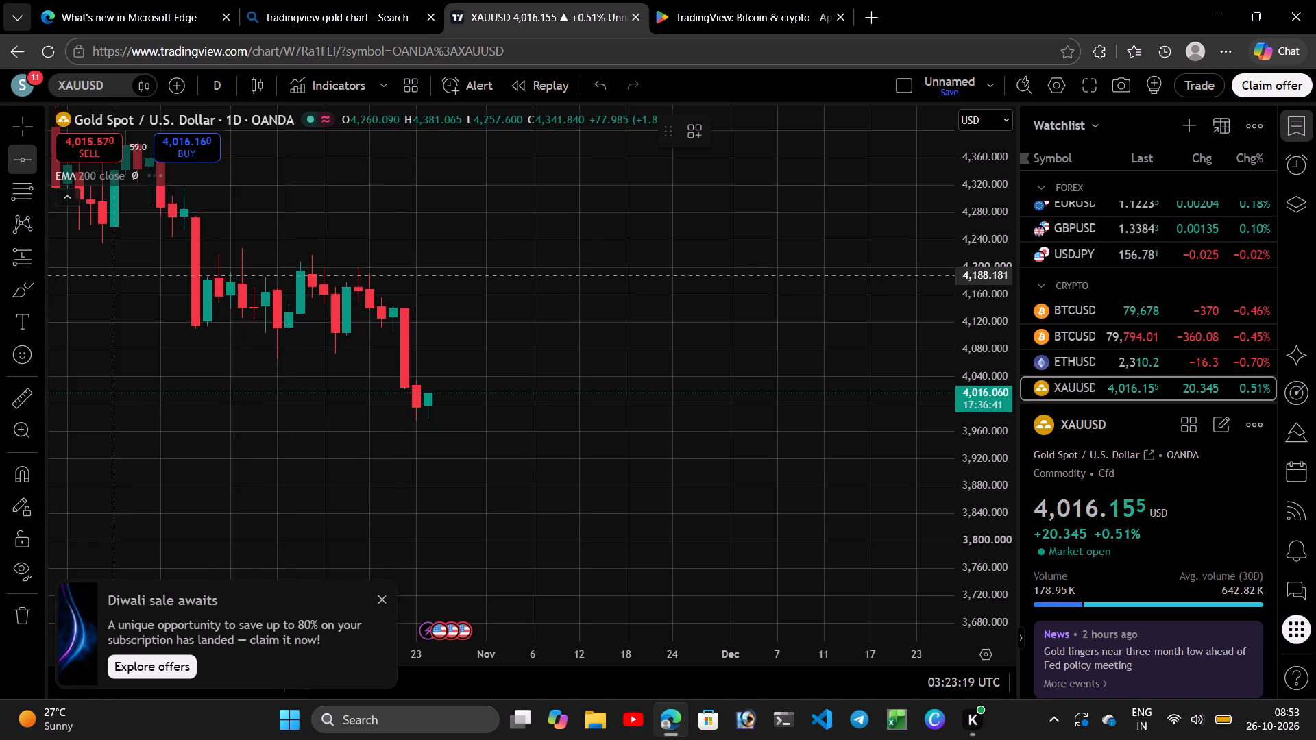
left_click(422, 382)
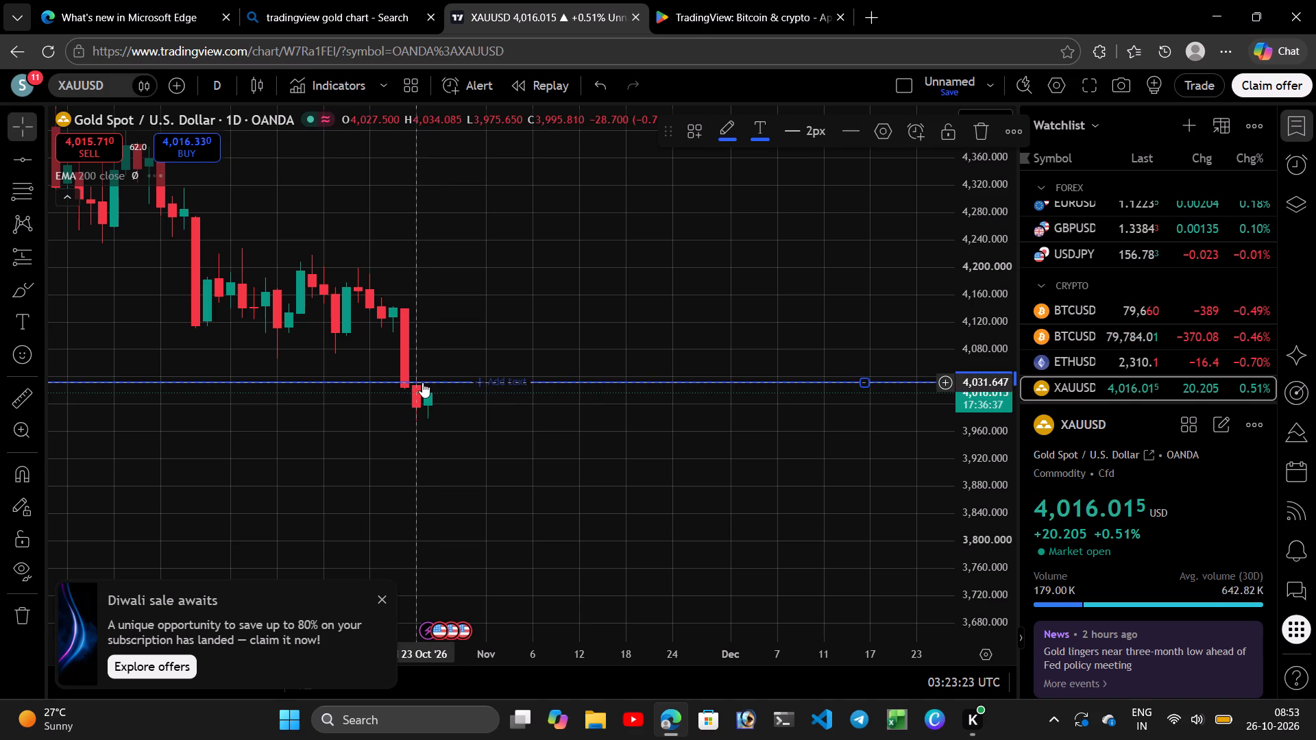
Move the horizontal line near the top of the latest daily candles up to about 4,033.5.
scroll(653, 369, "up", 8)
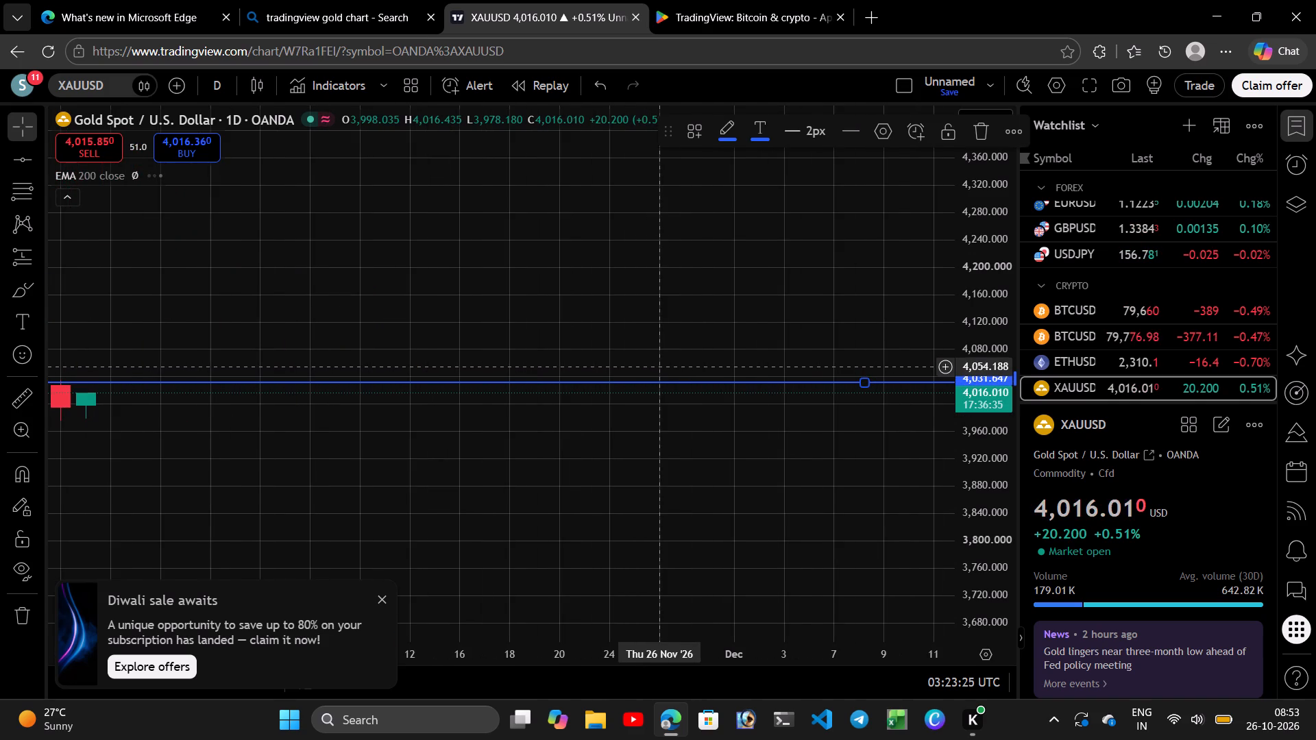
left_click_drag(973, 479, 973, 444)
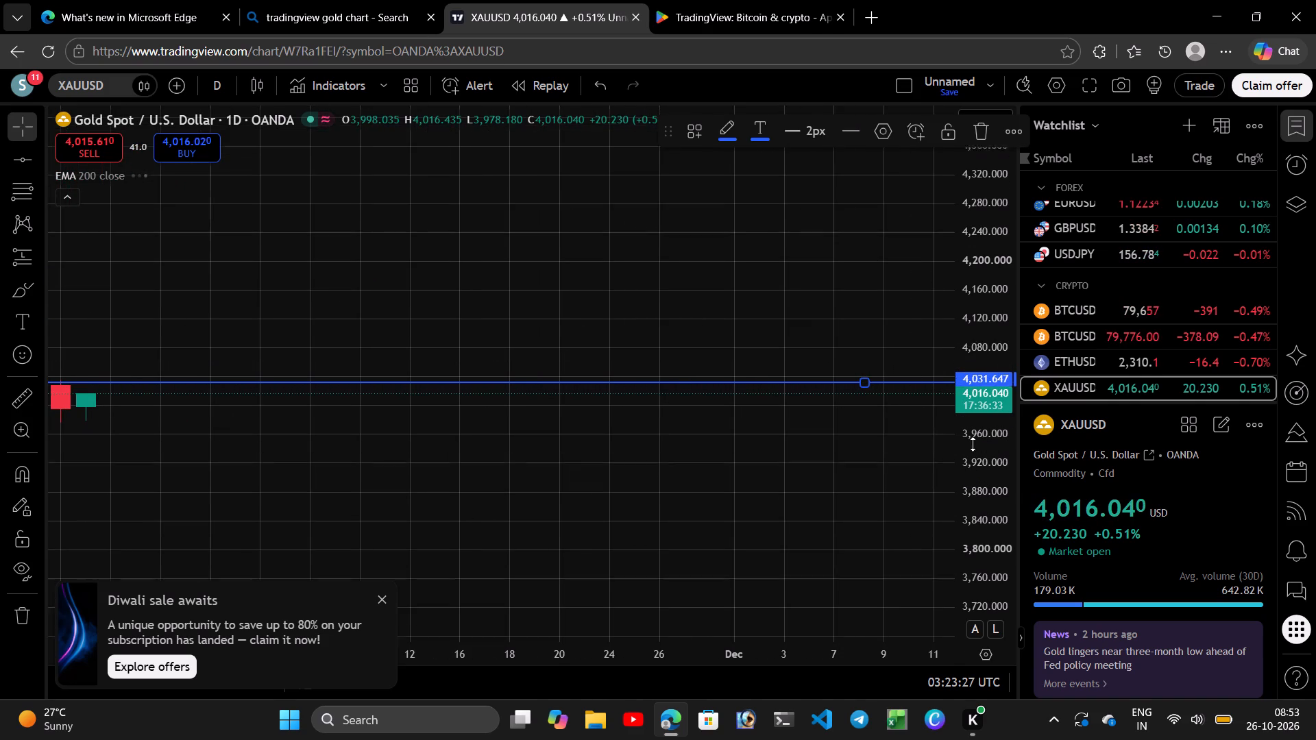
left_click_drag(973, 444, 973, 101)
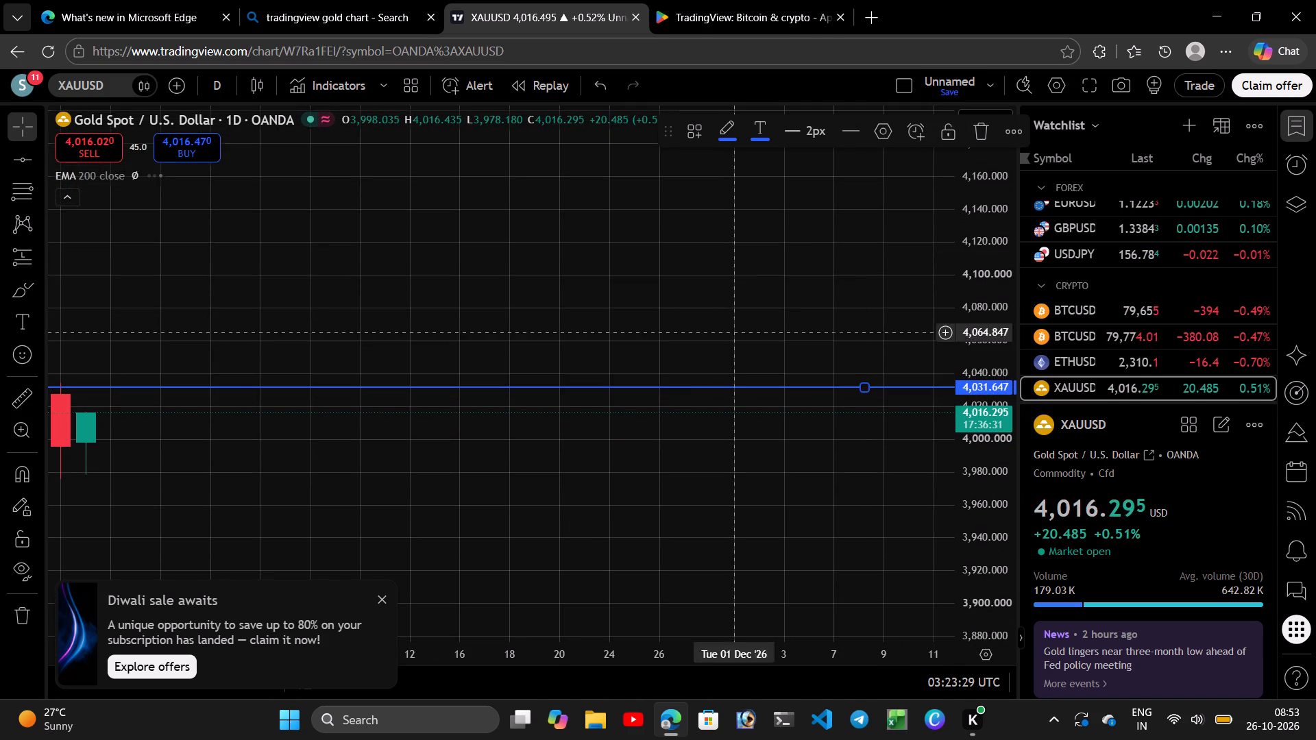
left_click_drag(472, 308, 709, 291)
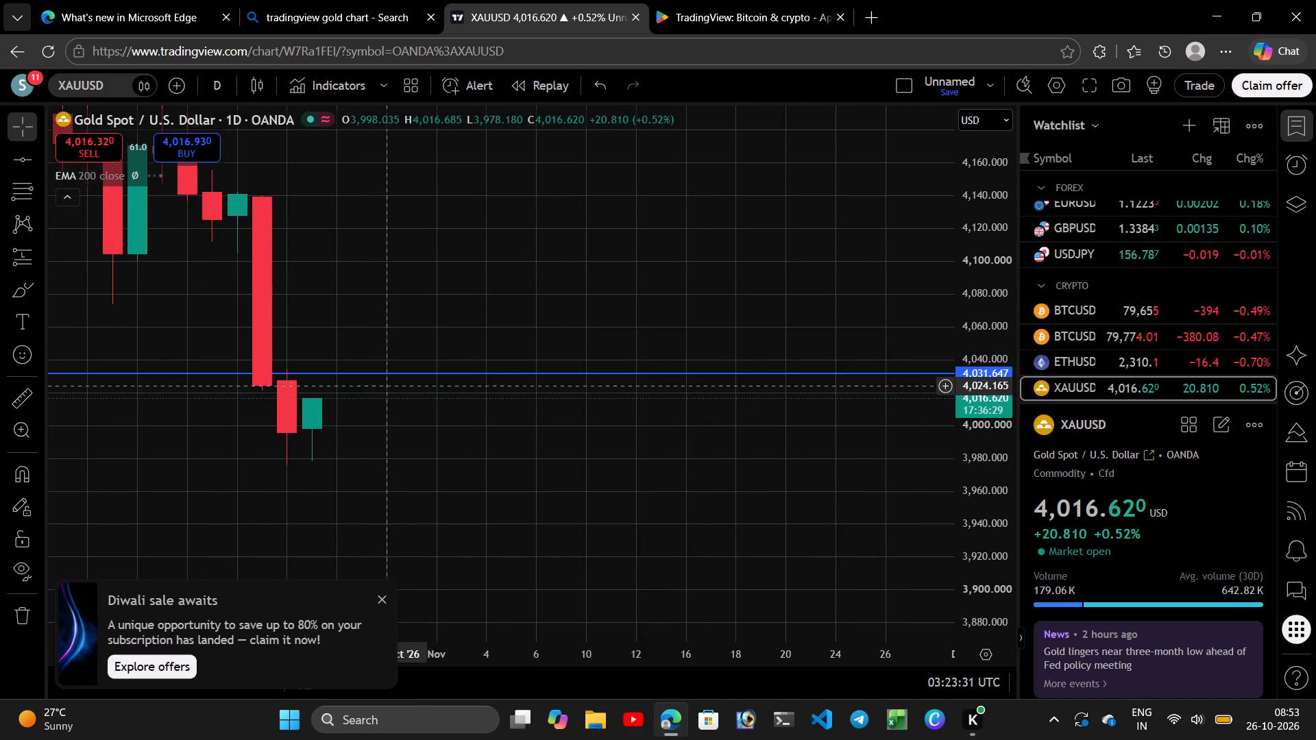
left_click(374, 371)
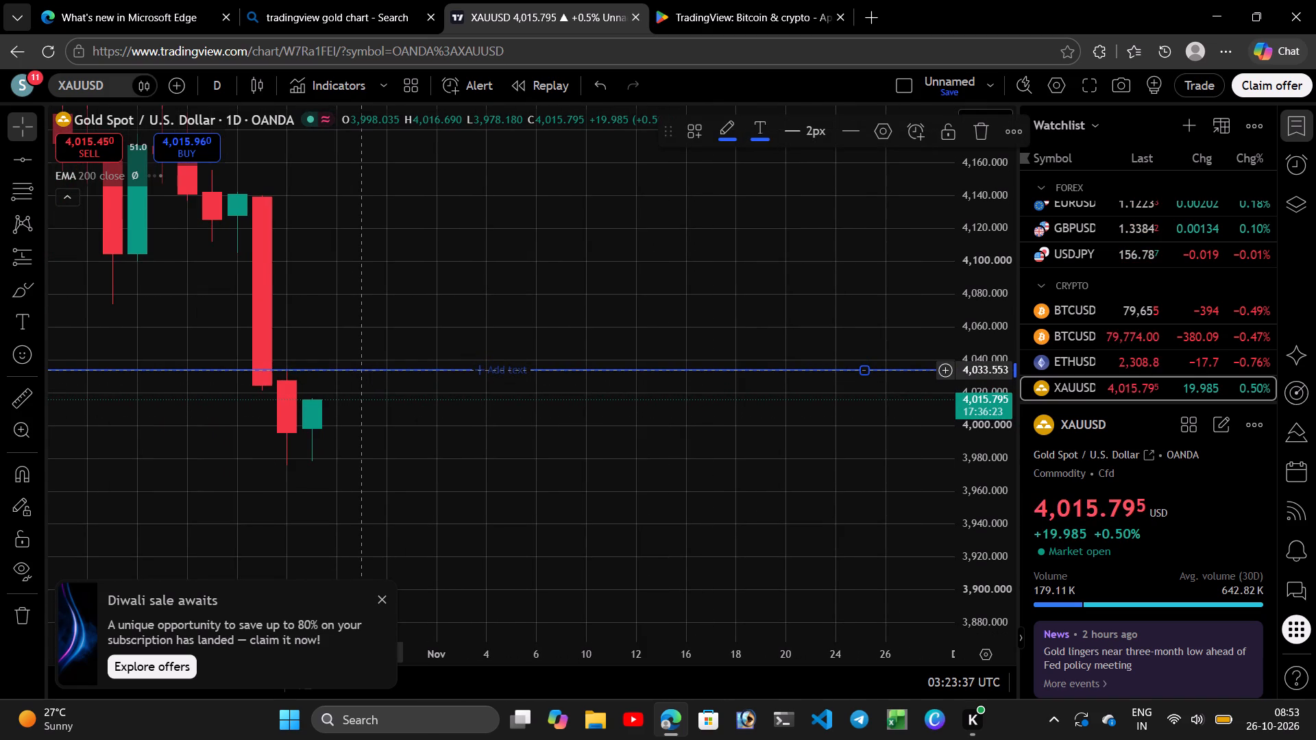
left_click(348, 288)
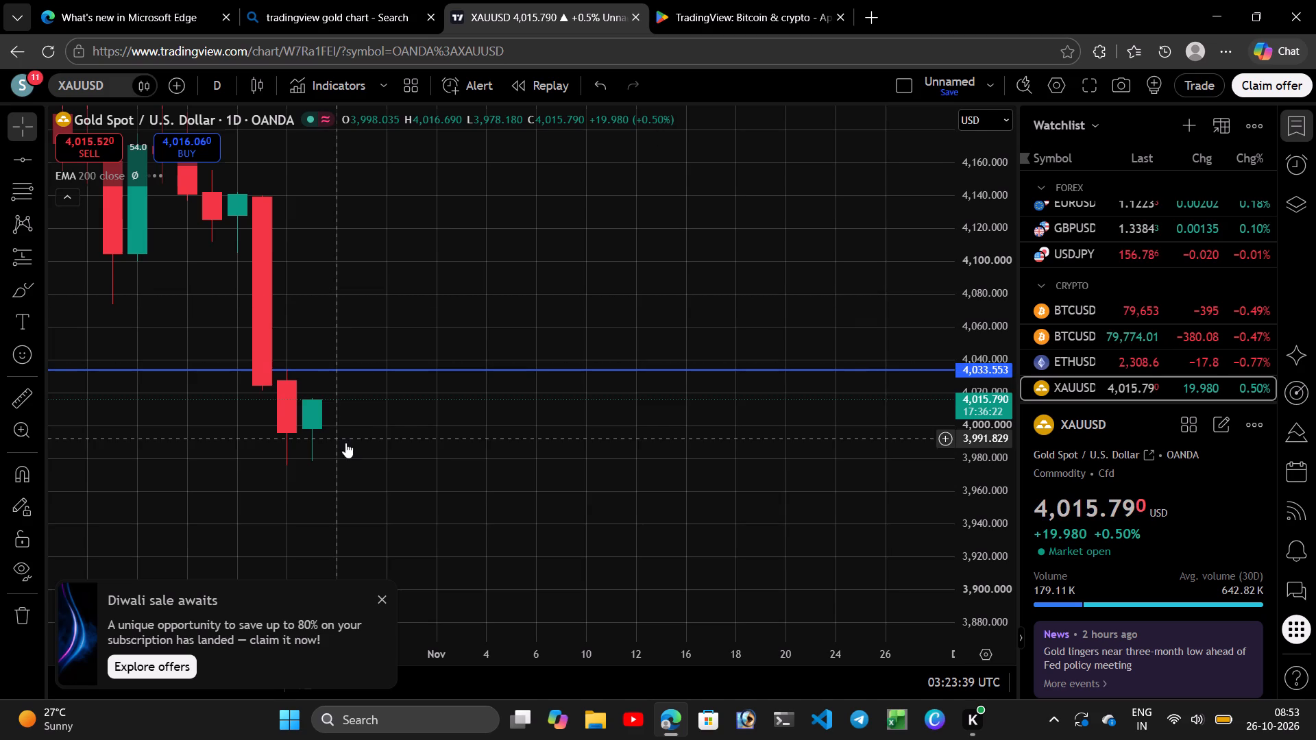
Draw a second horizontal line at the low of the latest daily candles and adjust it to about 3,976.
left_click(21, 156)
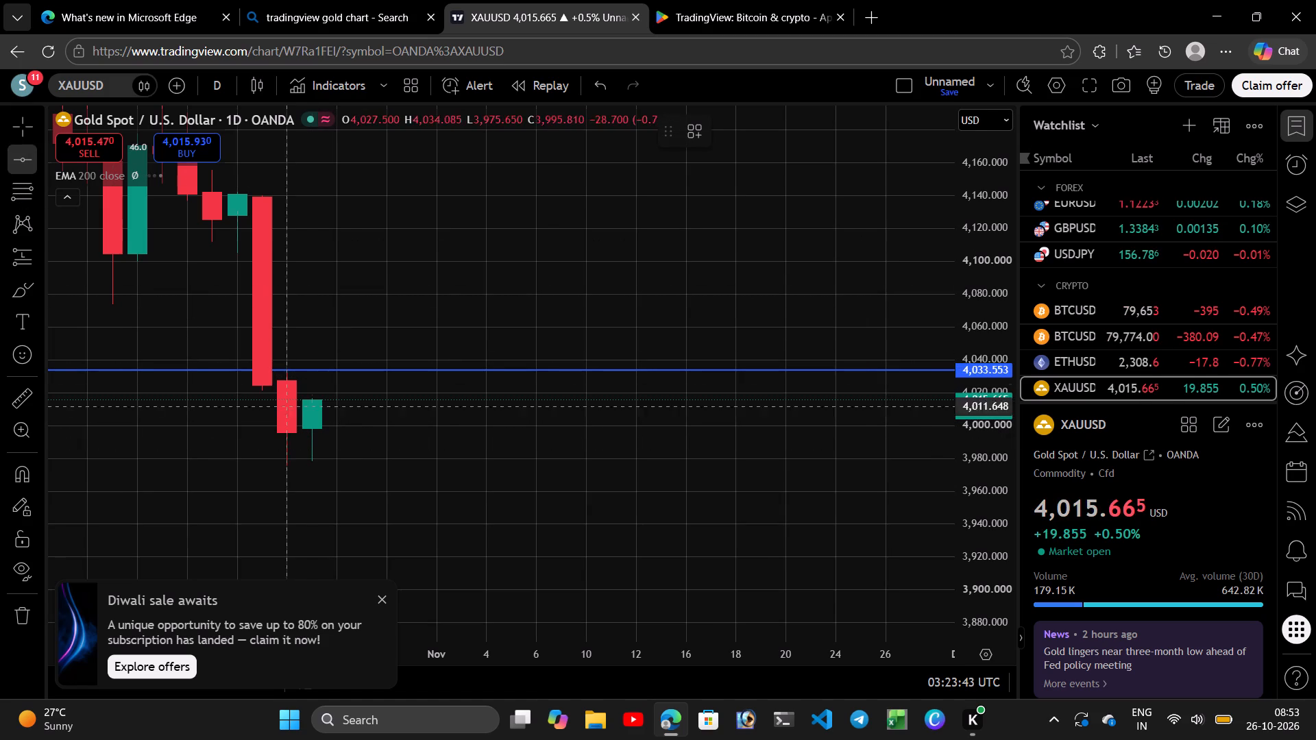
left_click(288, 463)
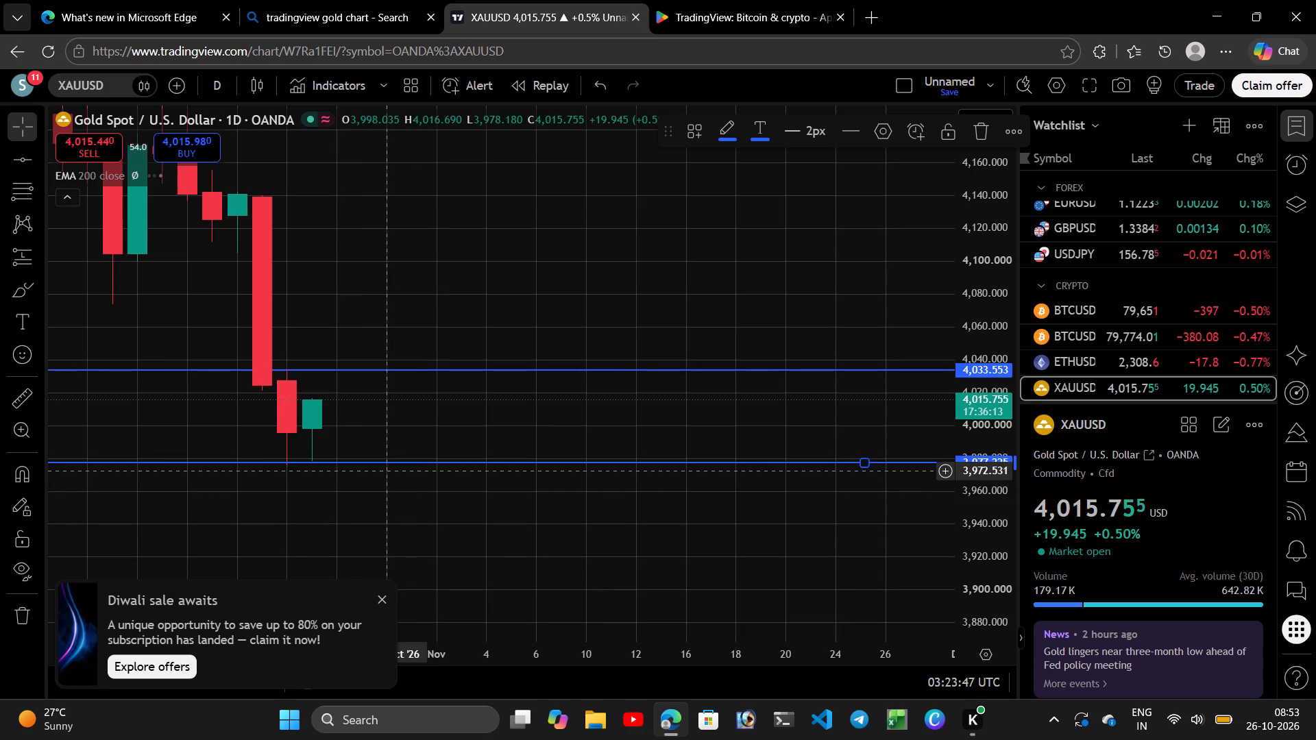
left_click_drag(377, 463, 377, 481)
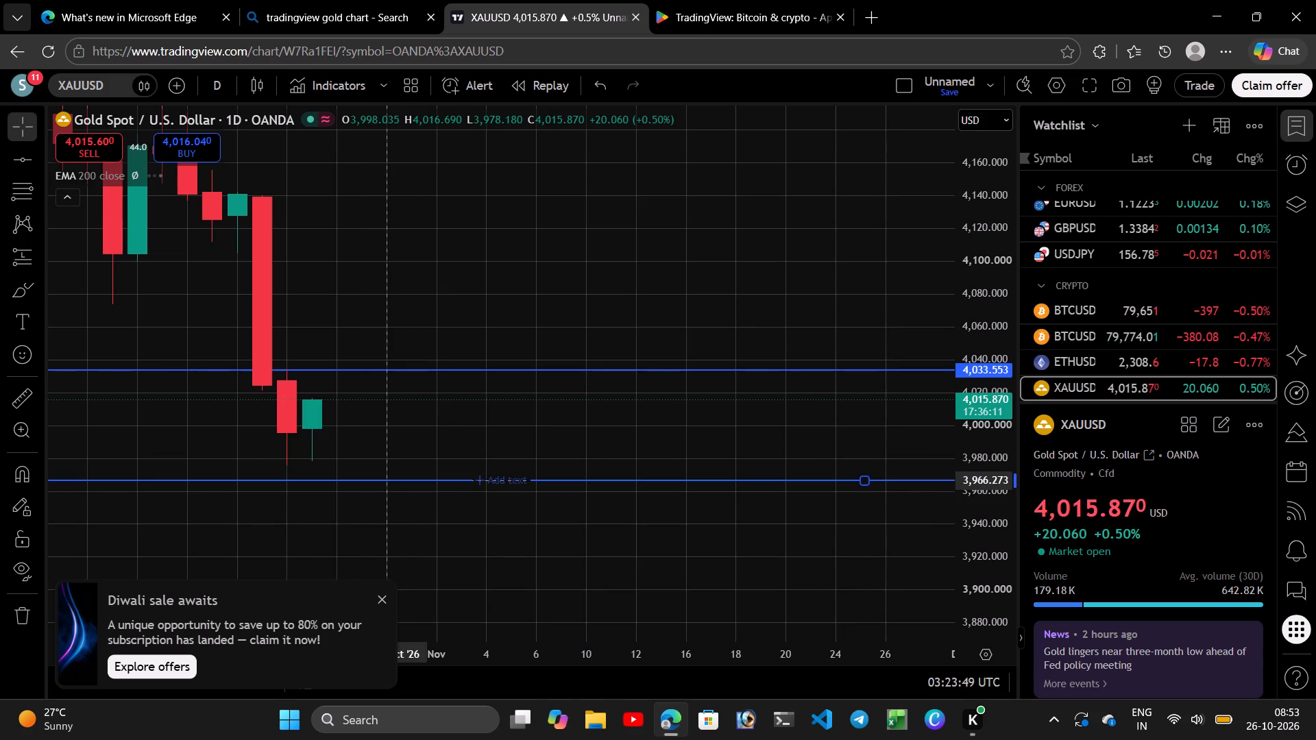
left_click_drag(377, 481, 369, 465)
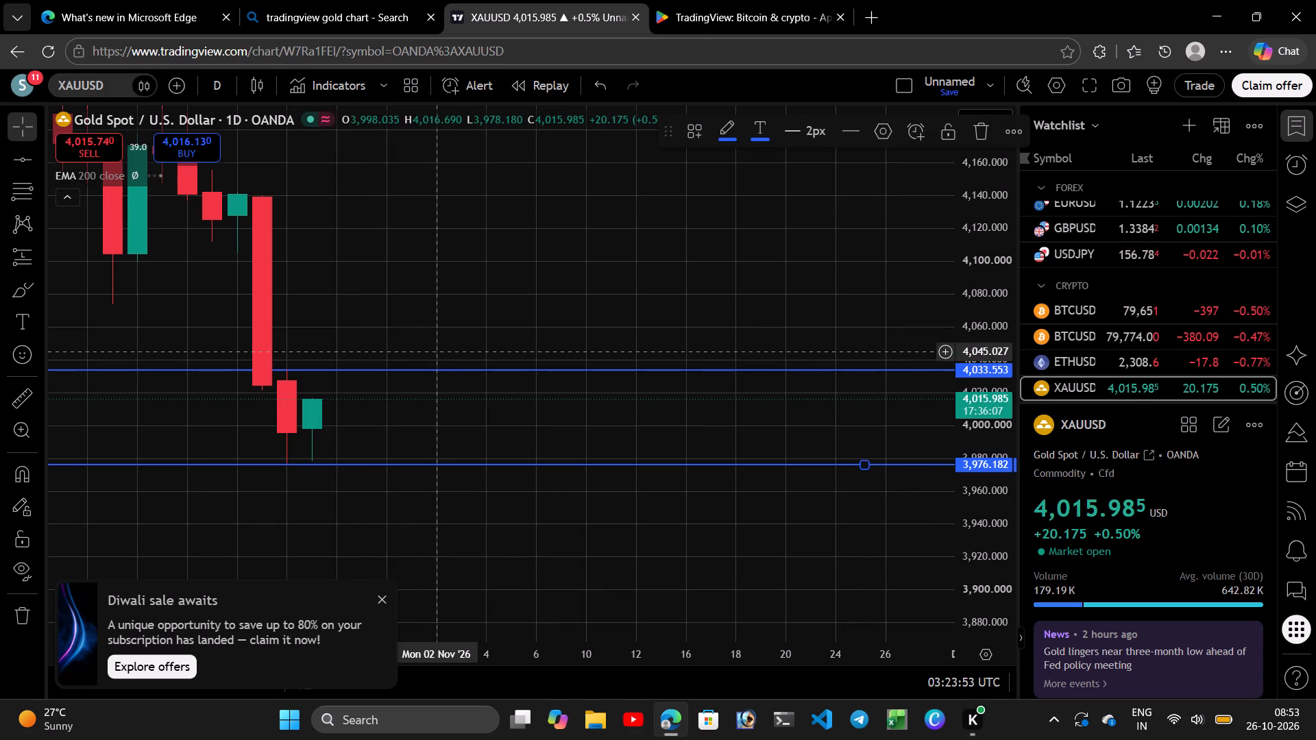
Set the gold chart's time interval to 4 hours.
left_click(223, 88)
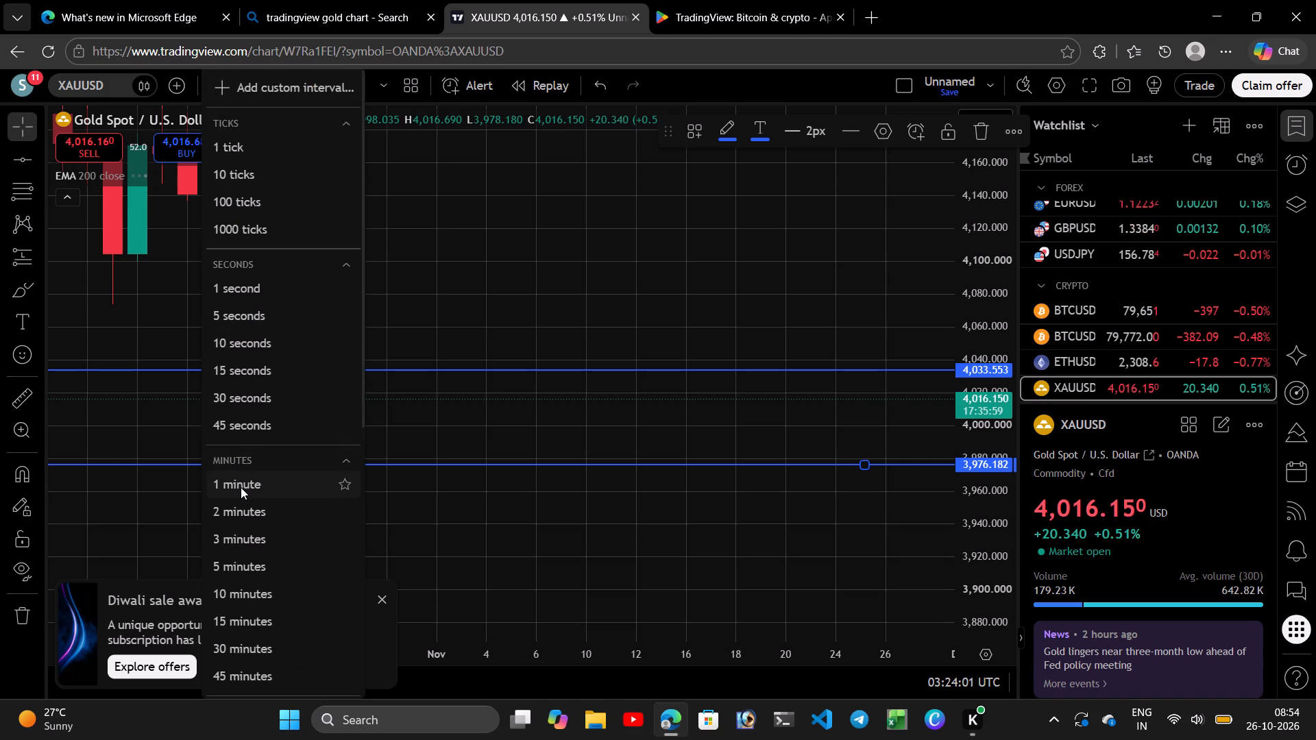
scroll(241, 487, "down", 3)
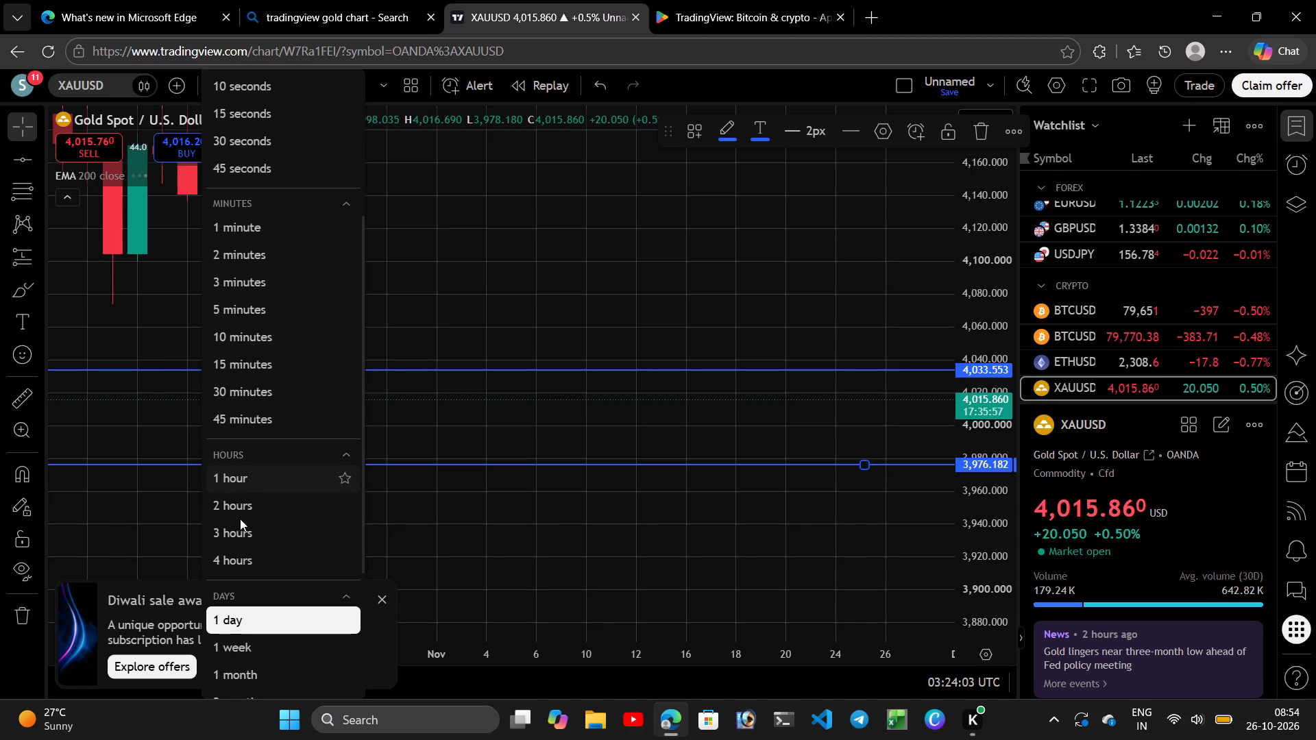
left_click(239, 557)
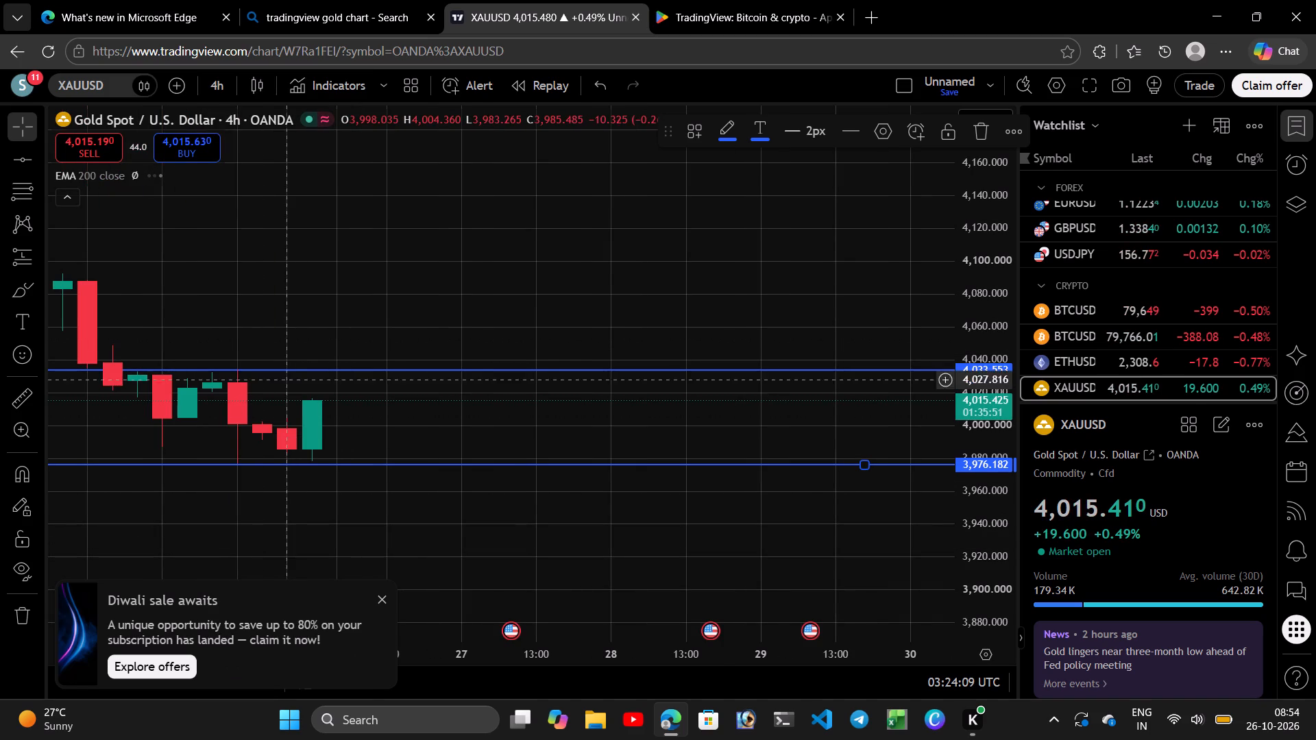
Search the indicators for "fib re" and add the community Fib Retracement by TradeSeekers to the 4-hour gold chart.
scroll(618, 471, "up", 3)
scroll(618, 471, "down", 9)
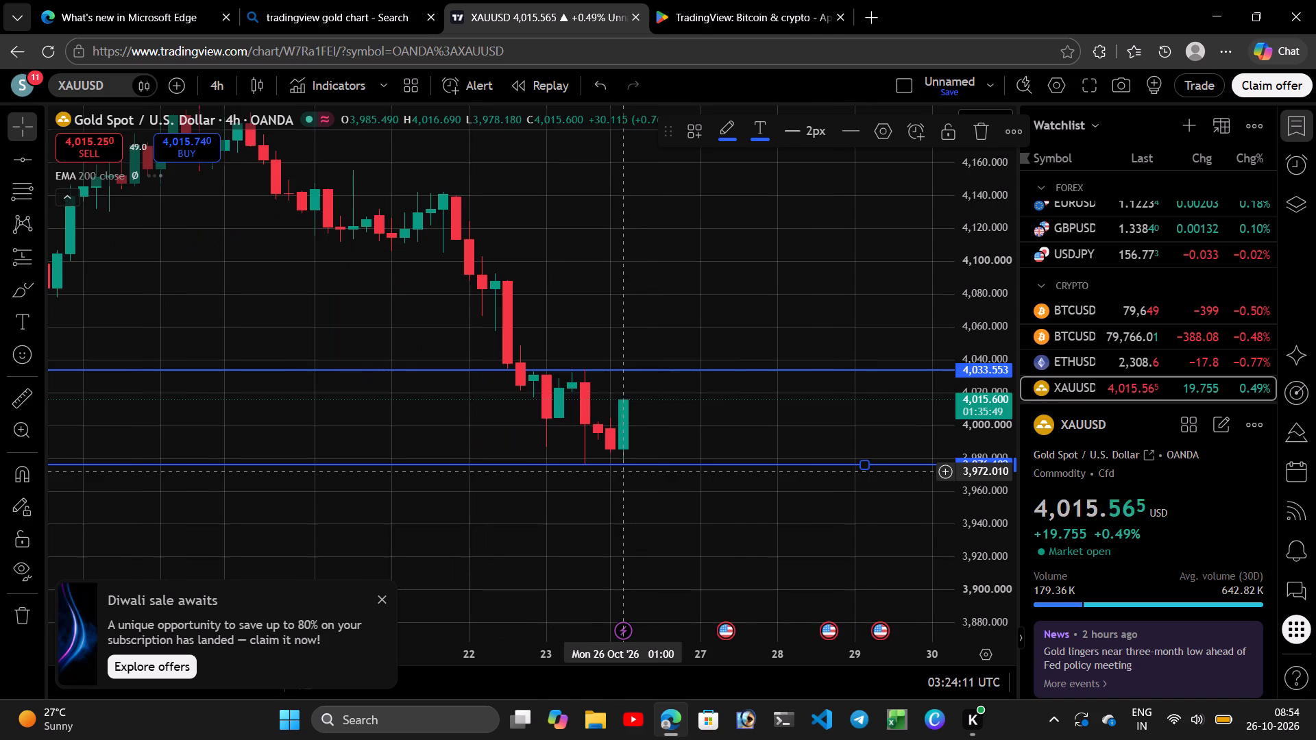
scroll(618, 471, "down", 3)
left_click_drag(568, 410, 499, 488)
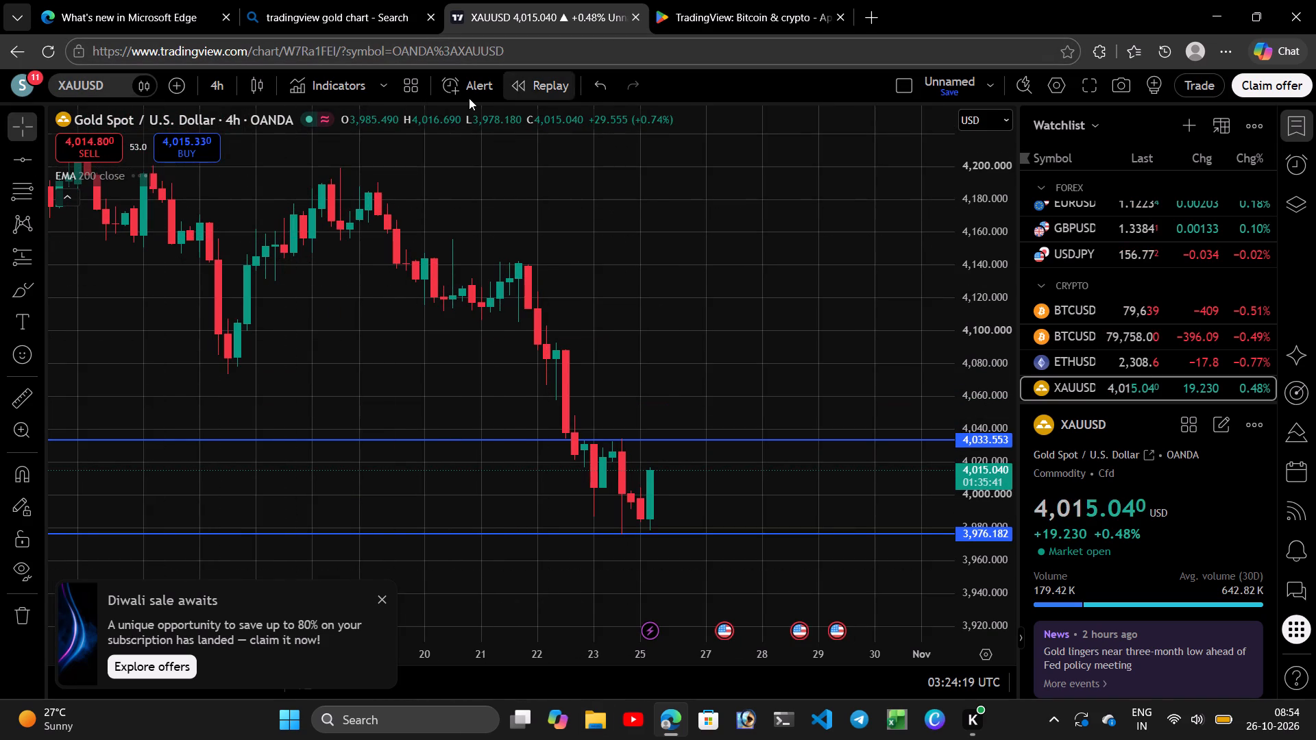
left_click(365, 92)
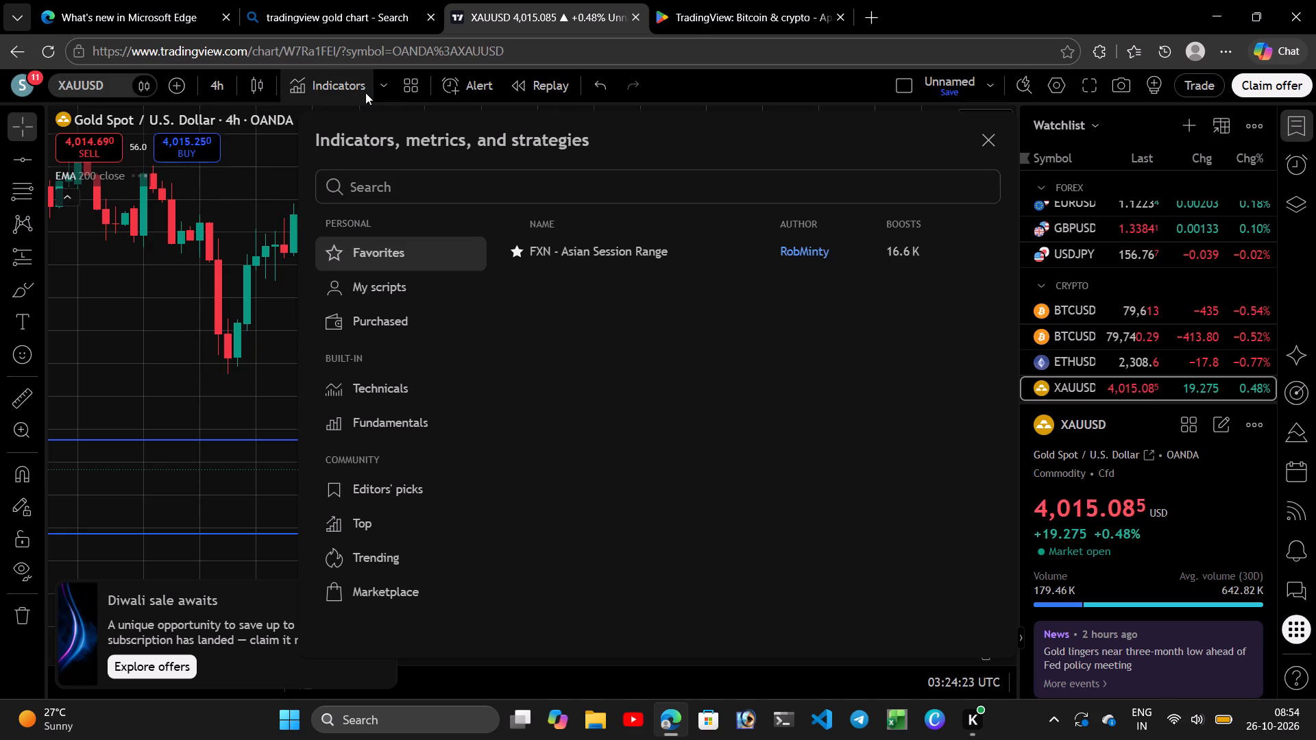
left_click(417, 193)
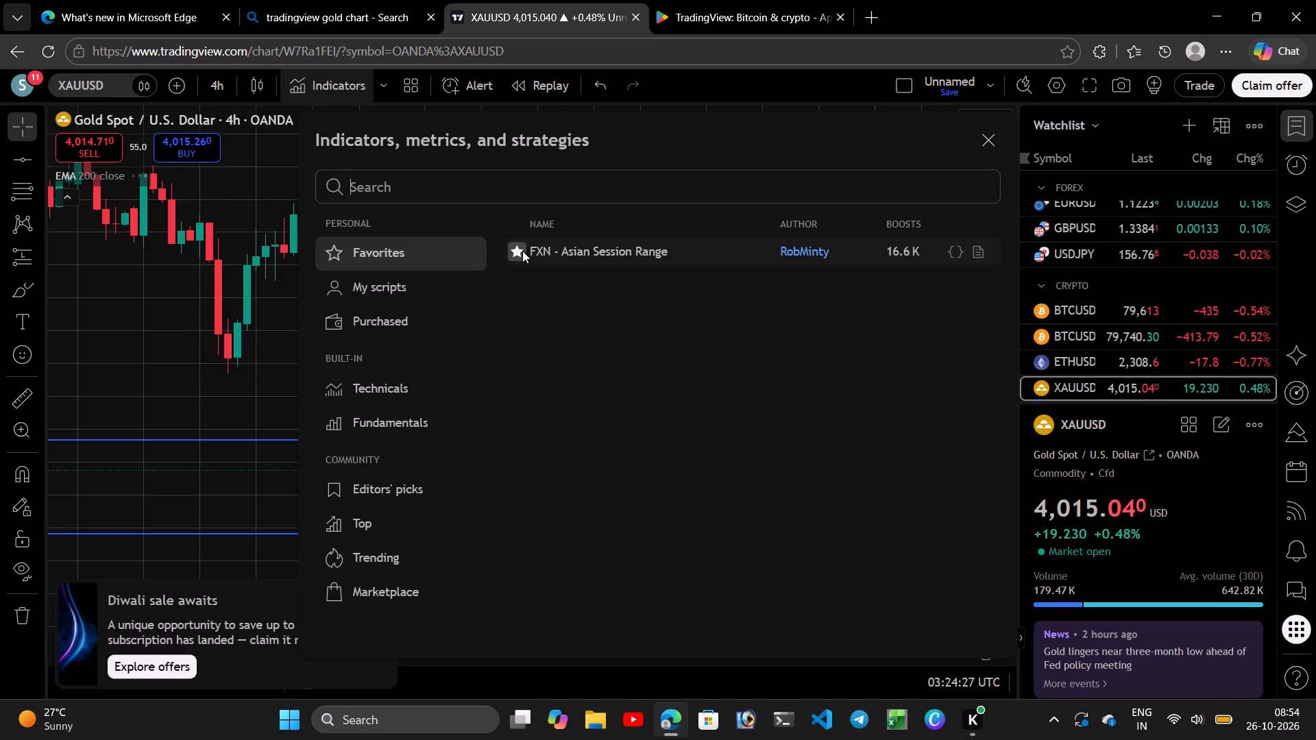
type("fi")
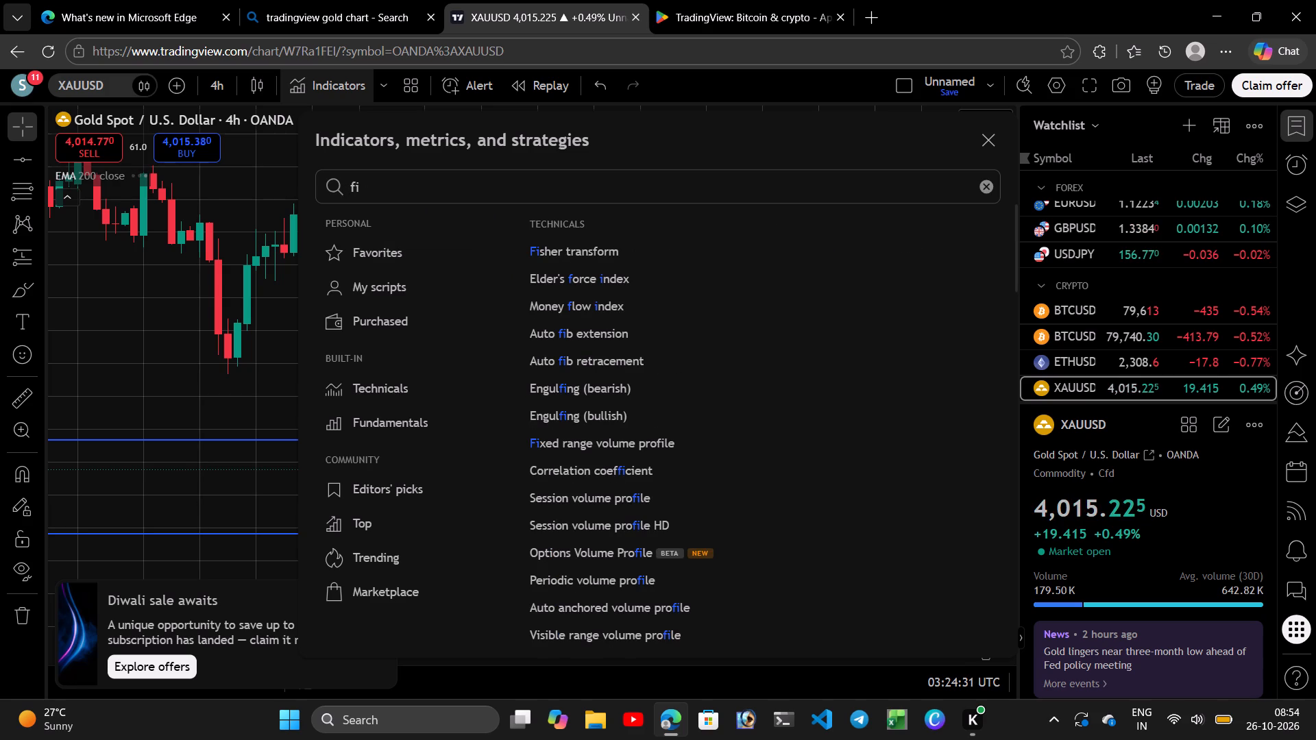
type("bi")
key("BackSpace")
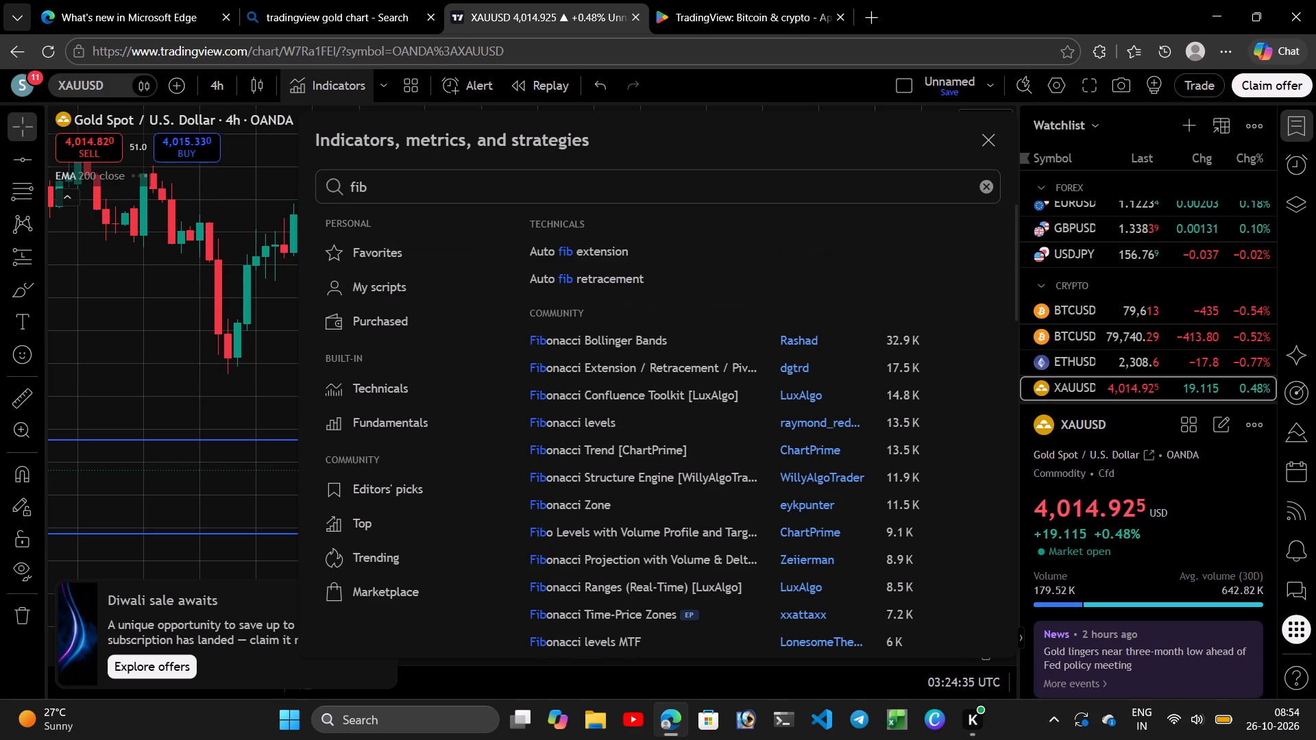
key("o")
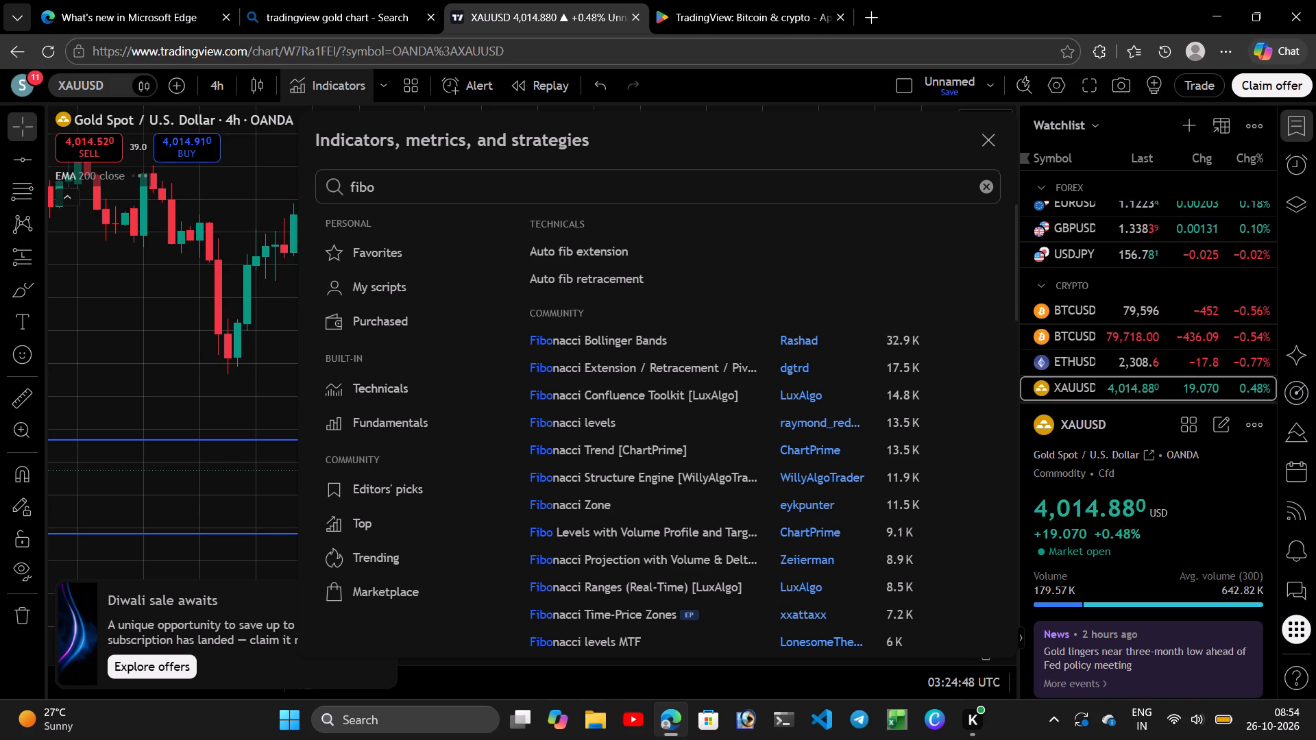
key("BackSpace")
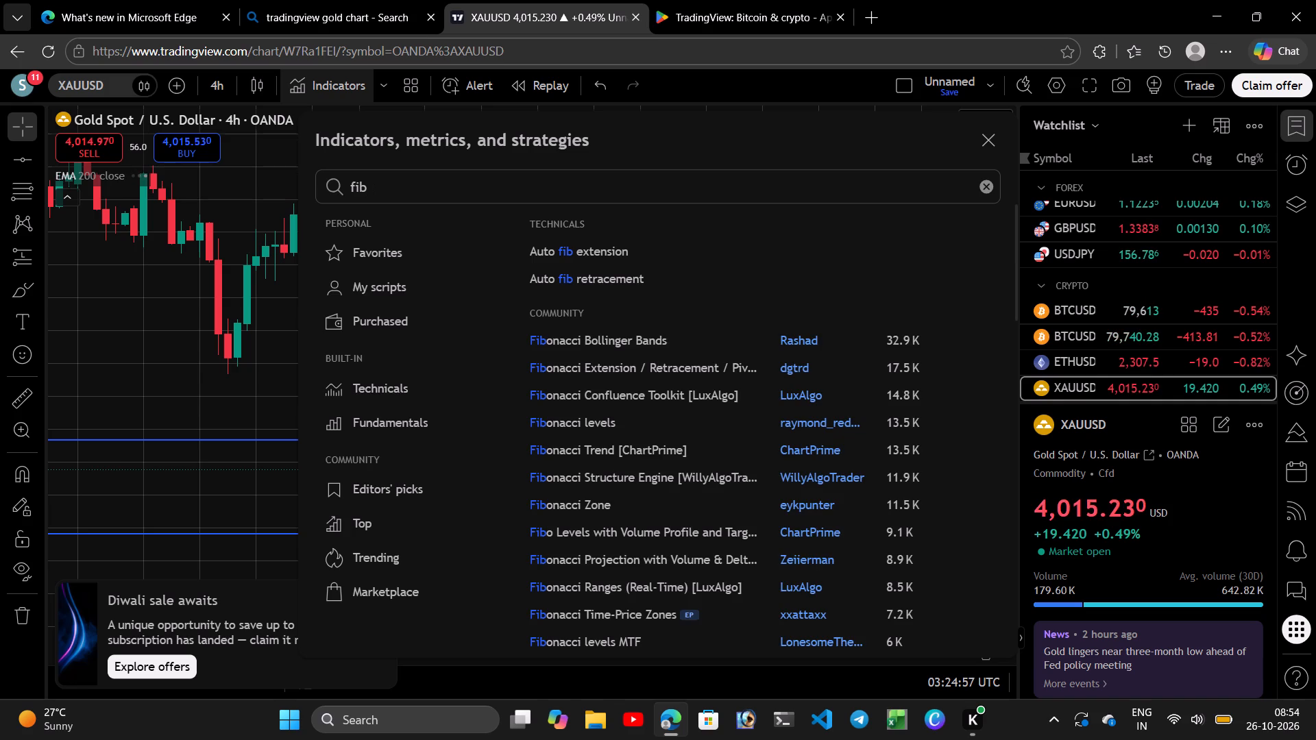
key("space")
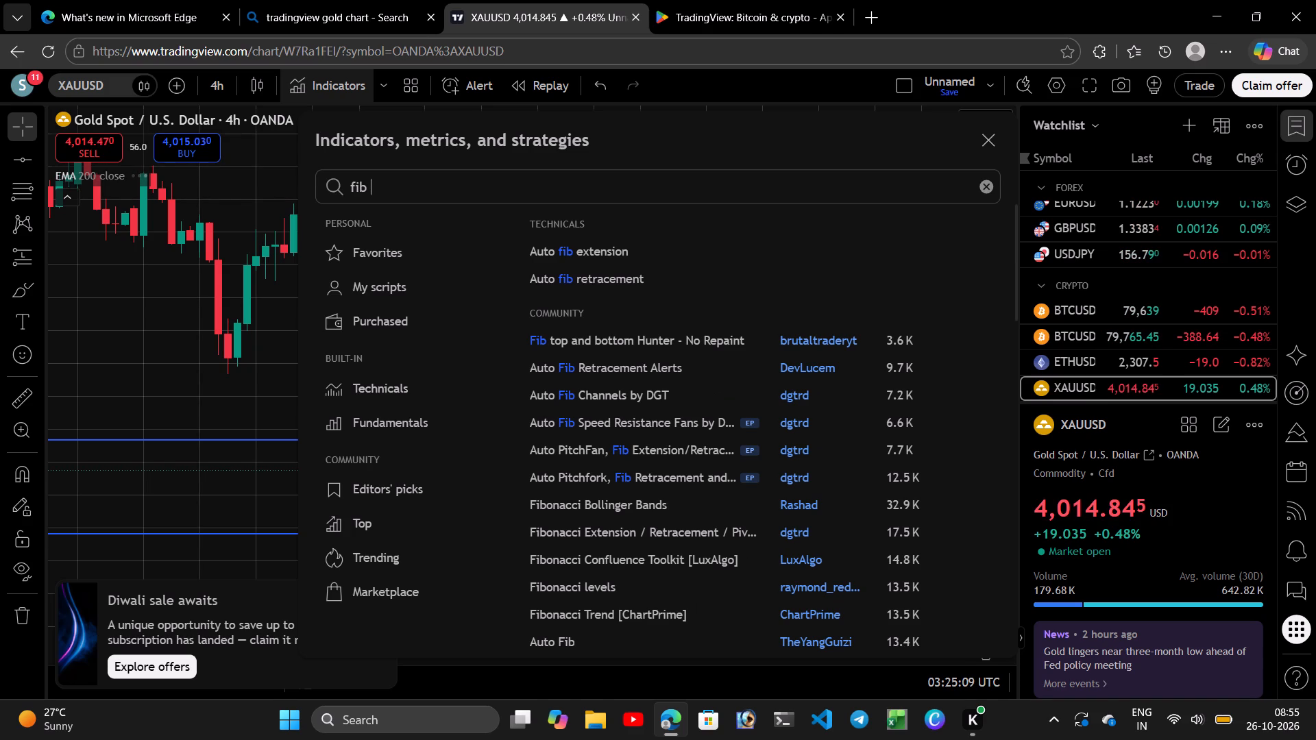
type("re")
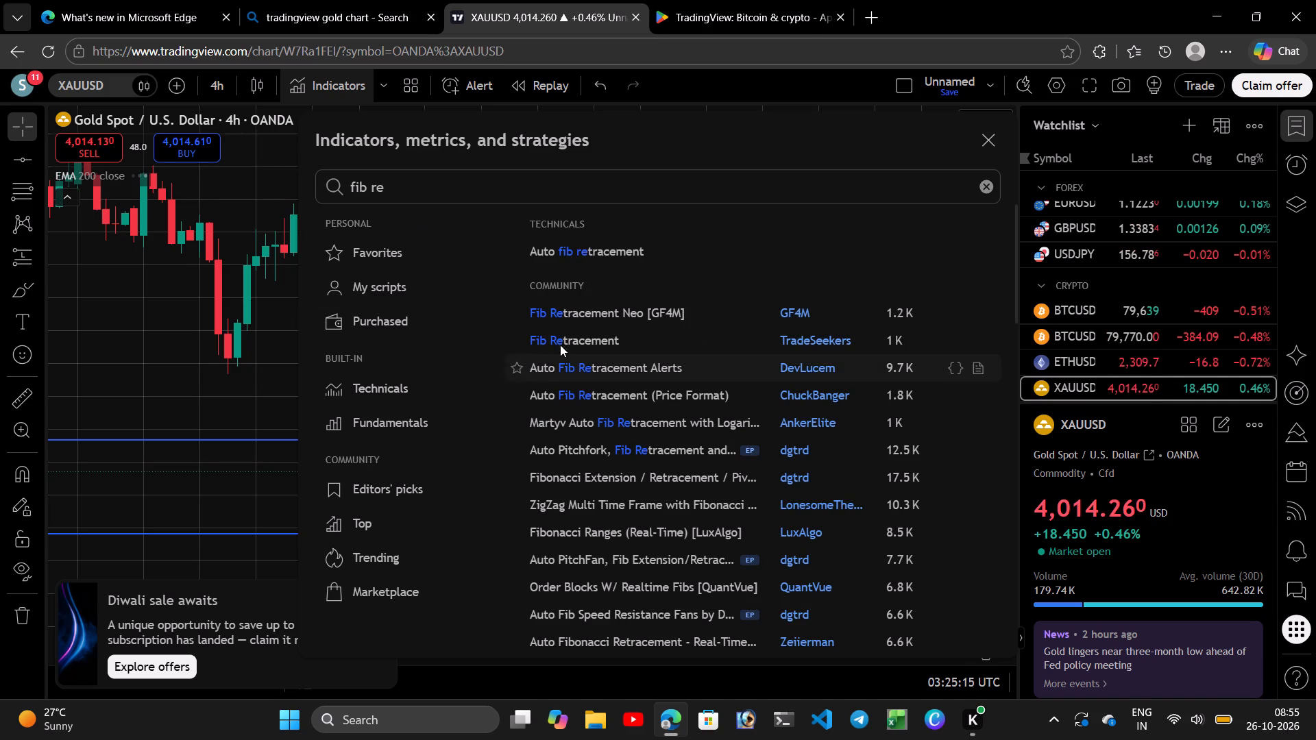
left_click(579, 341)
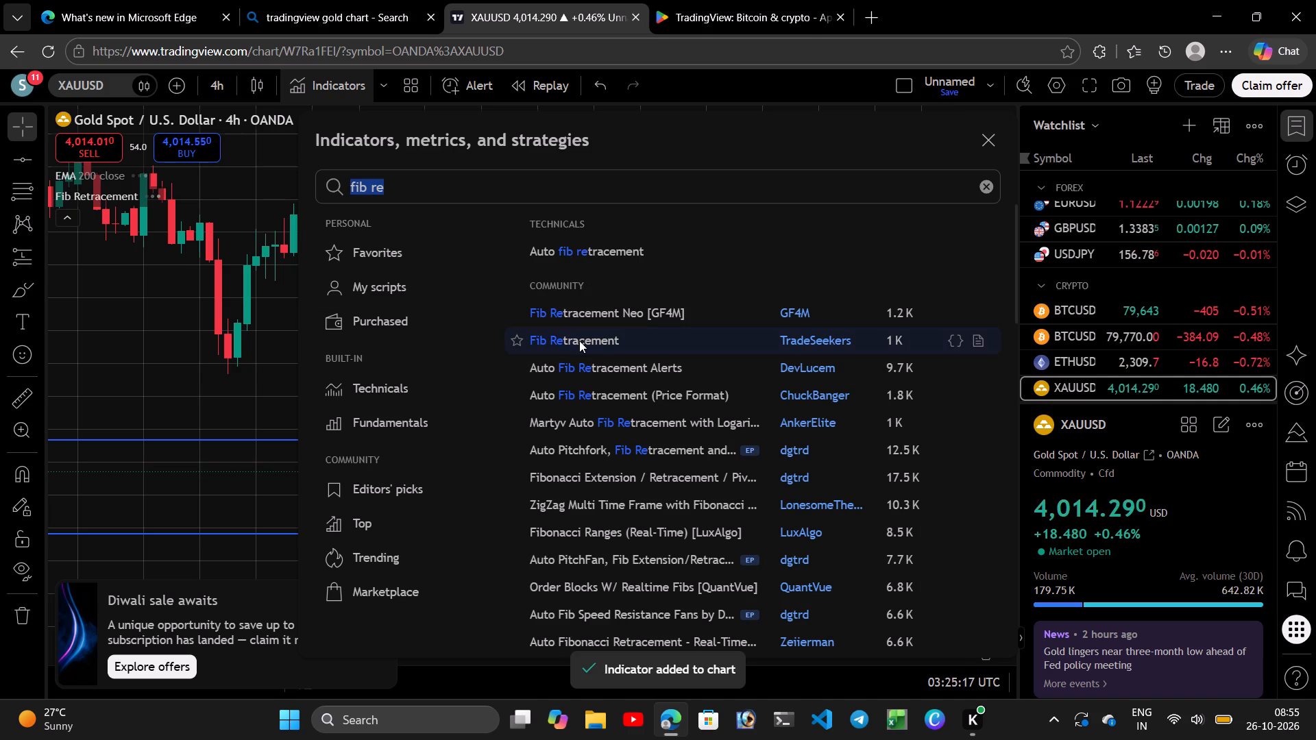
left_click(224, 305)
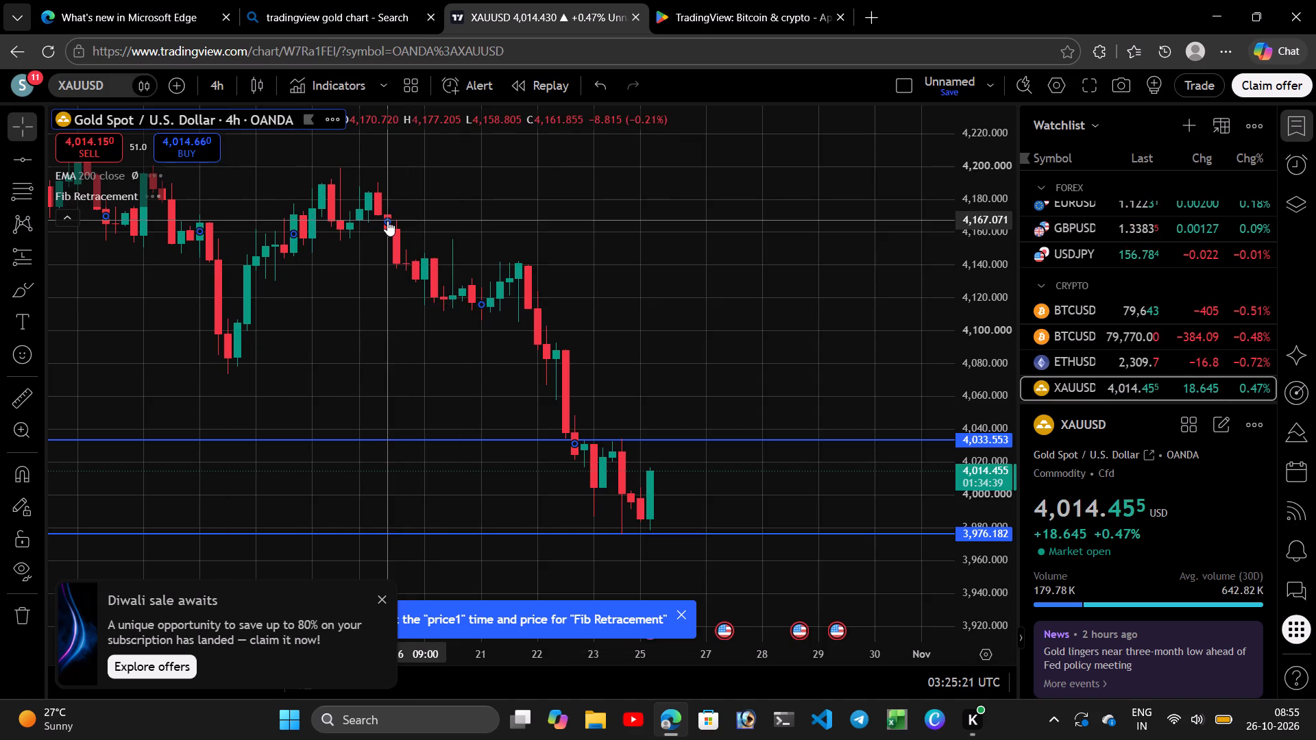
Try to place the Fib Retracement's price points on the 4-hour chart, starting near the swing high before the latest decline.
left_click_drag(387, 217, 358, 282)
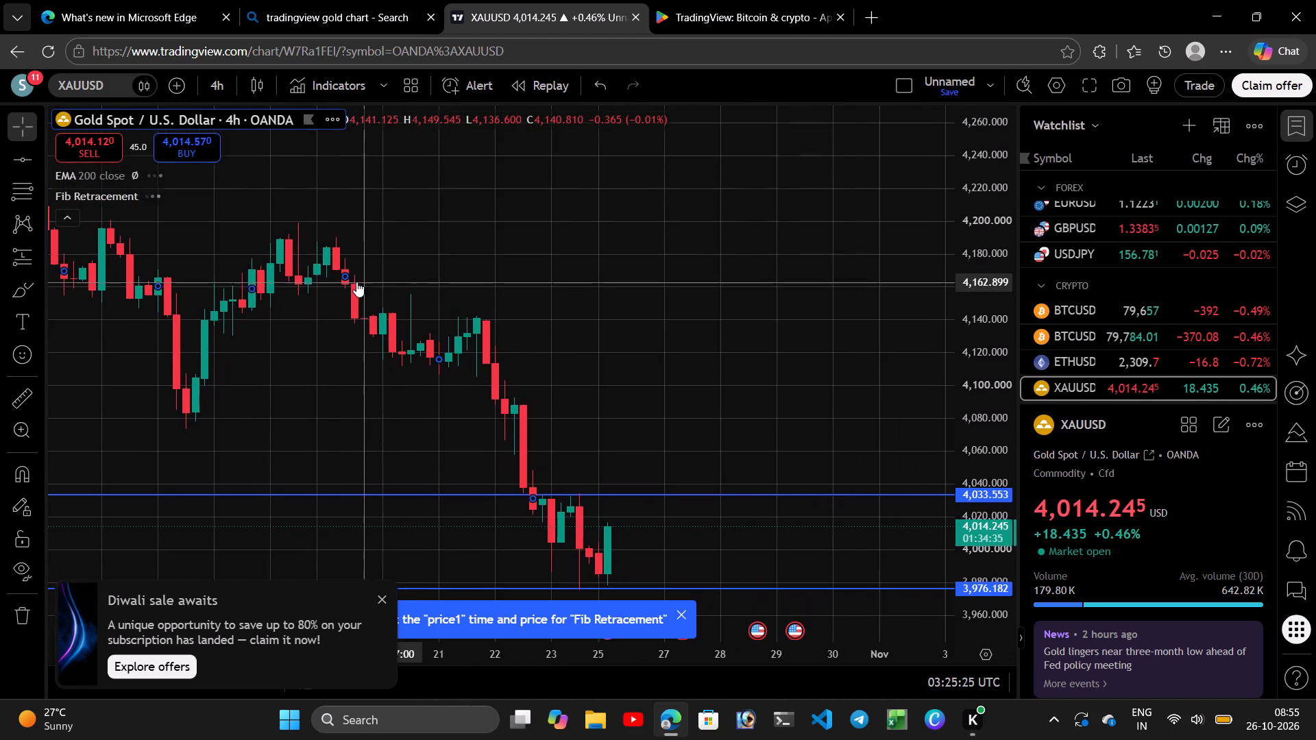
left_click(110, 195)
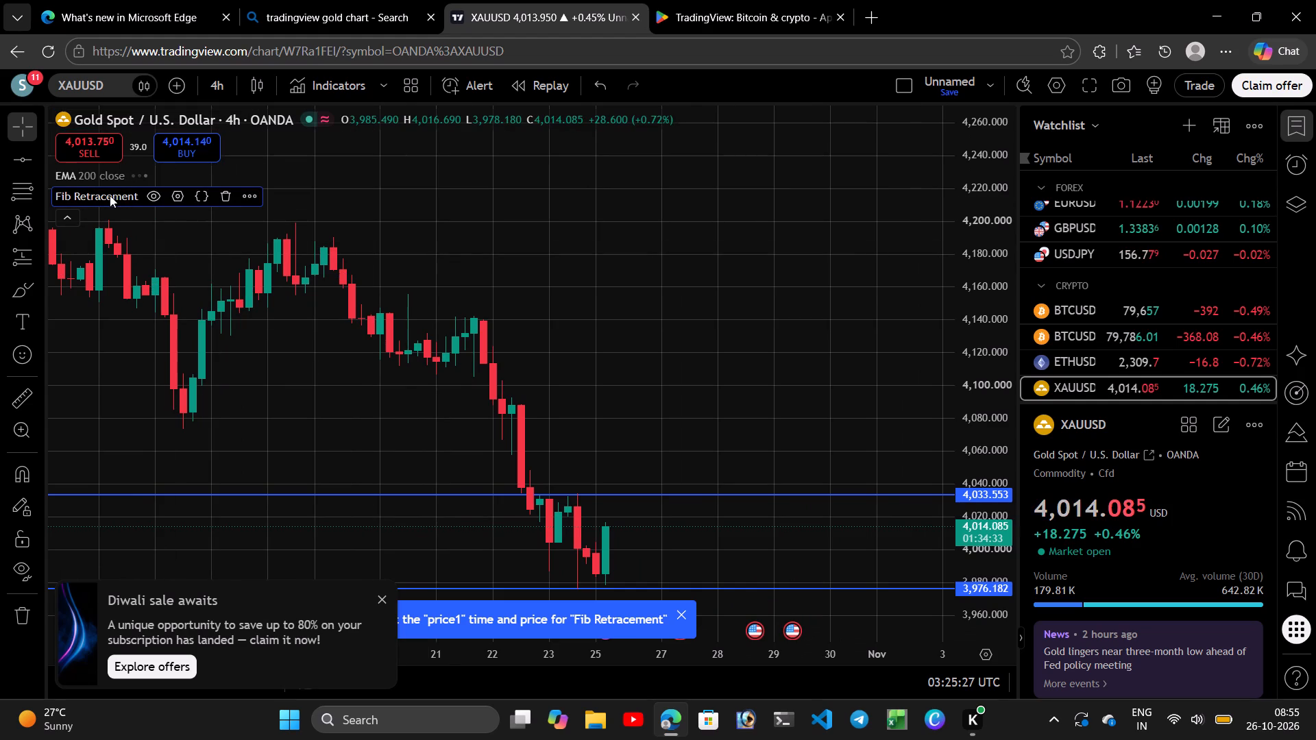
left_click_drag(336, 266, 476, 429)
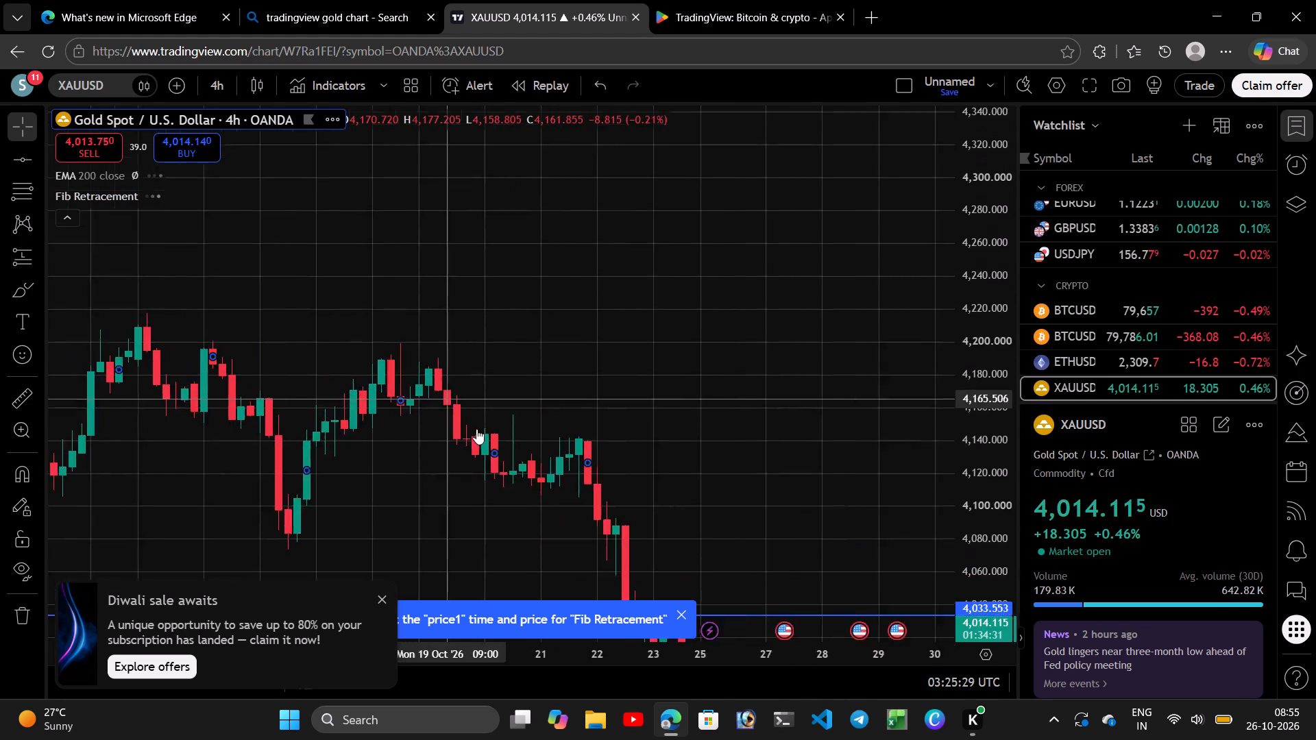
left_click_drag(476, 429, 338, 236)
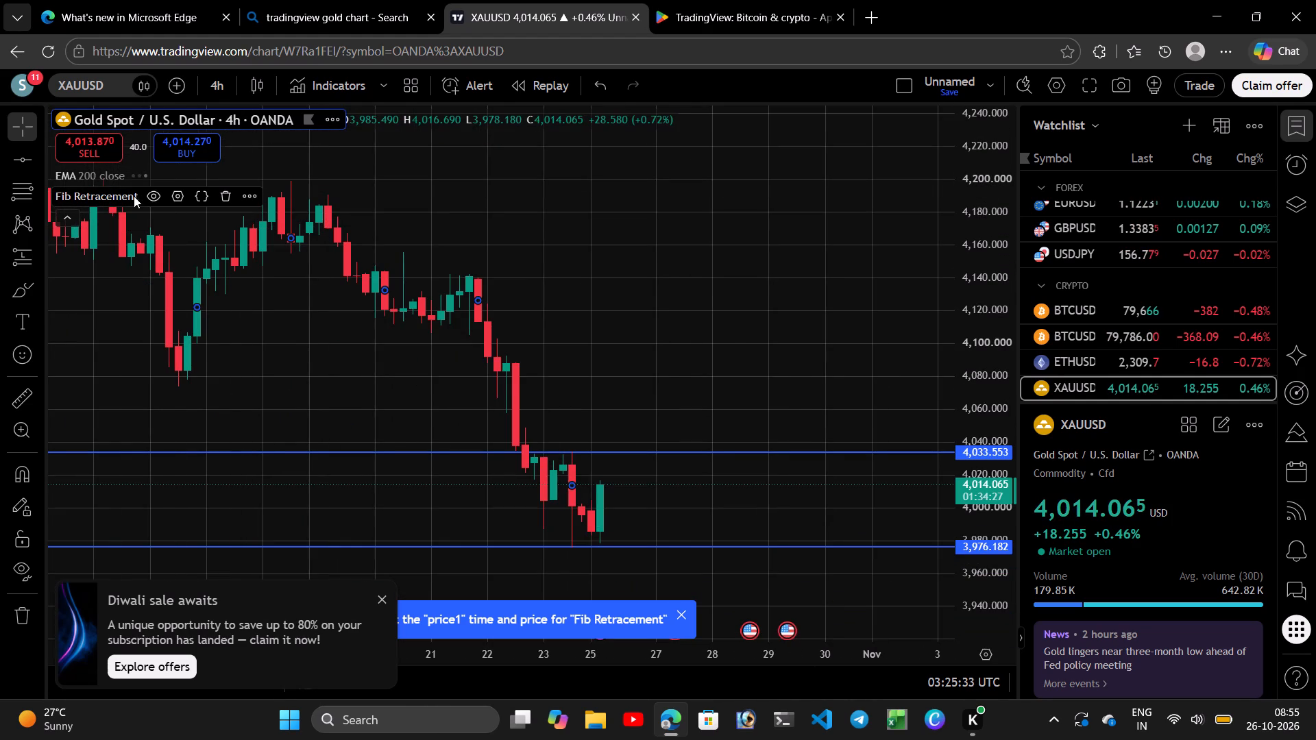
Try to open the settings of the Fib Retracement indicator.
left_click(178, 194)
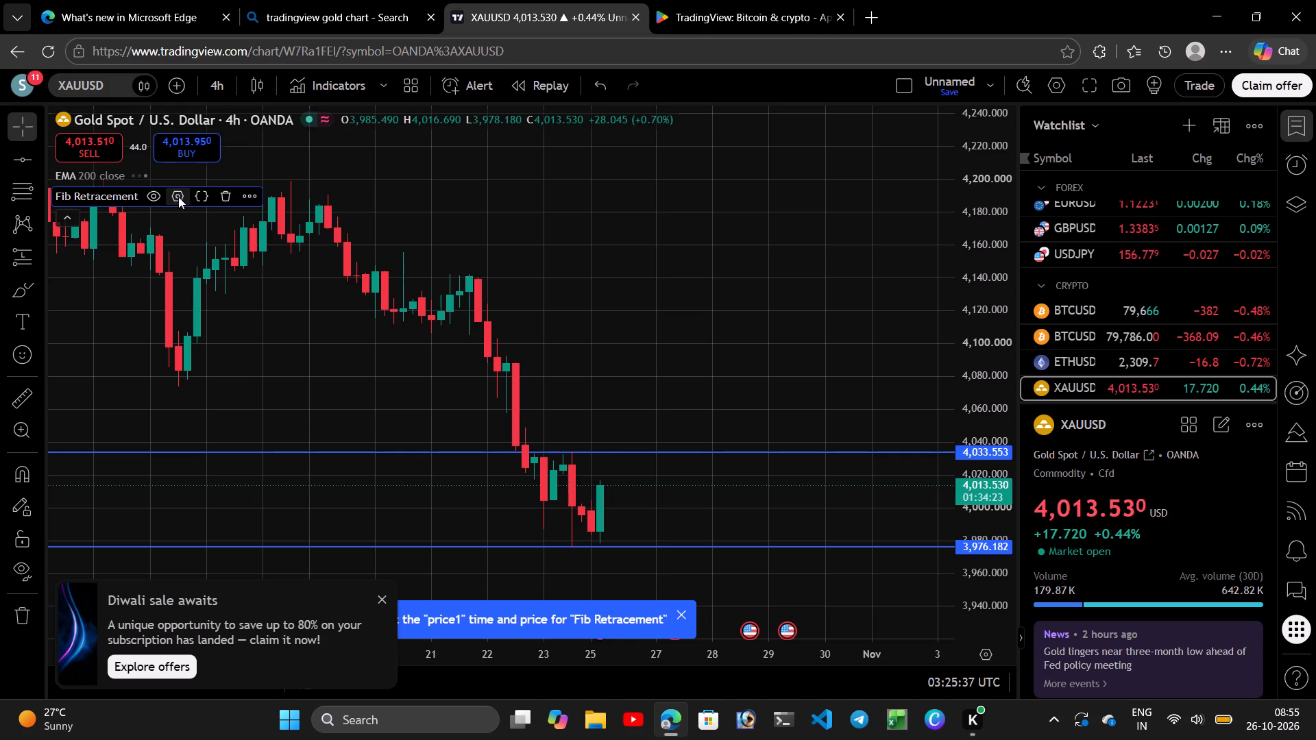
left_click(180, 198)
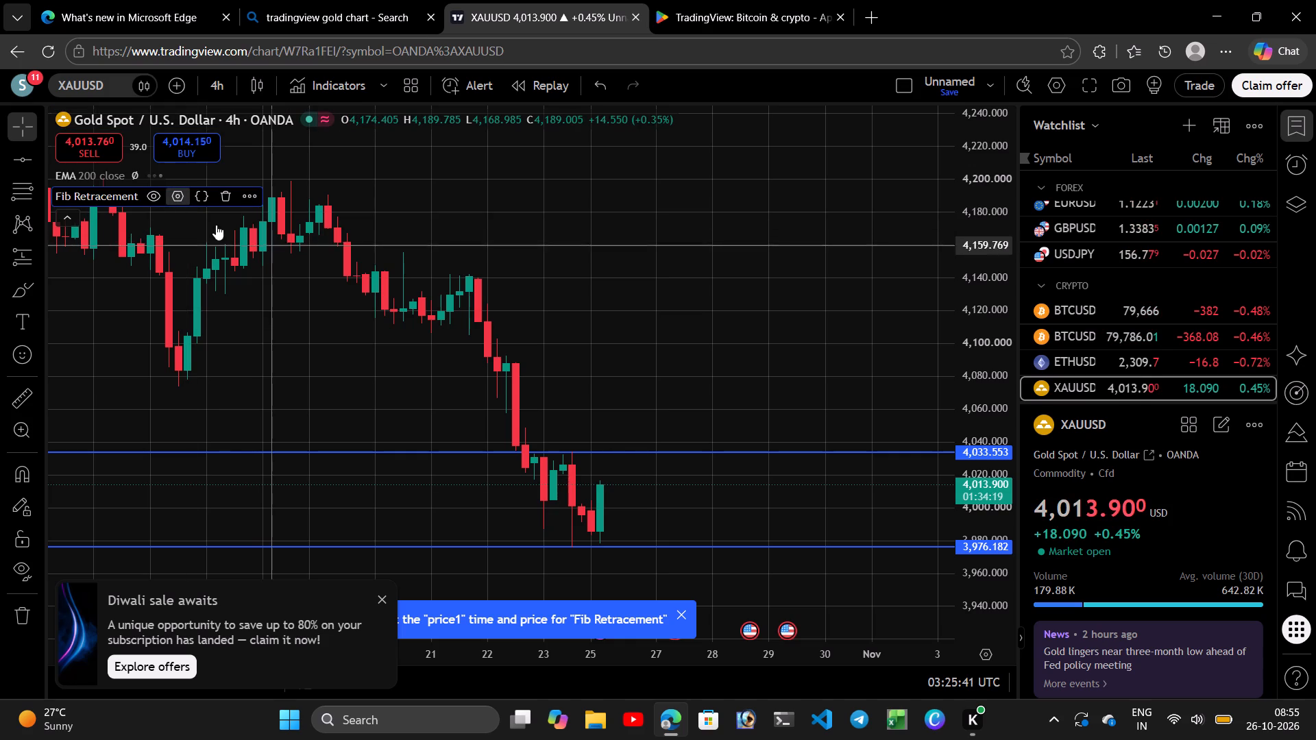
left_click(180, 193)
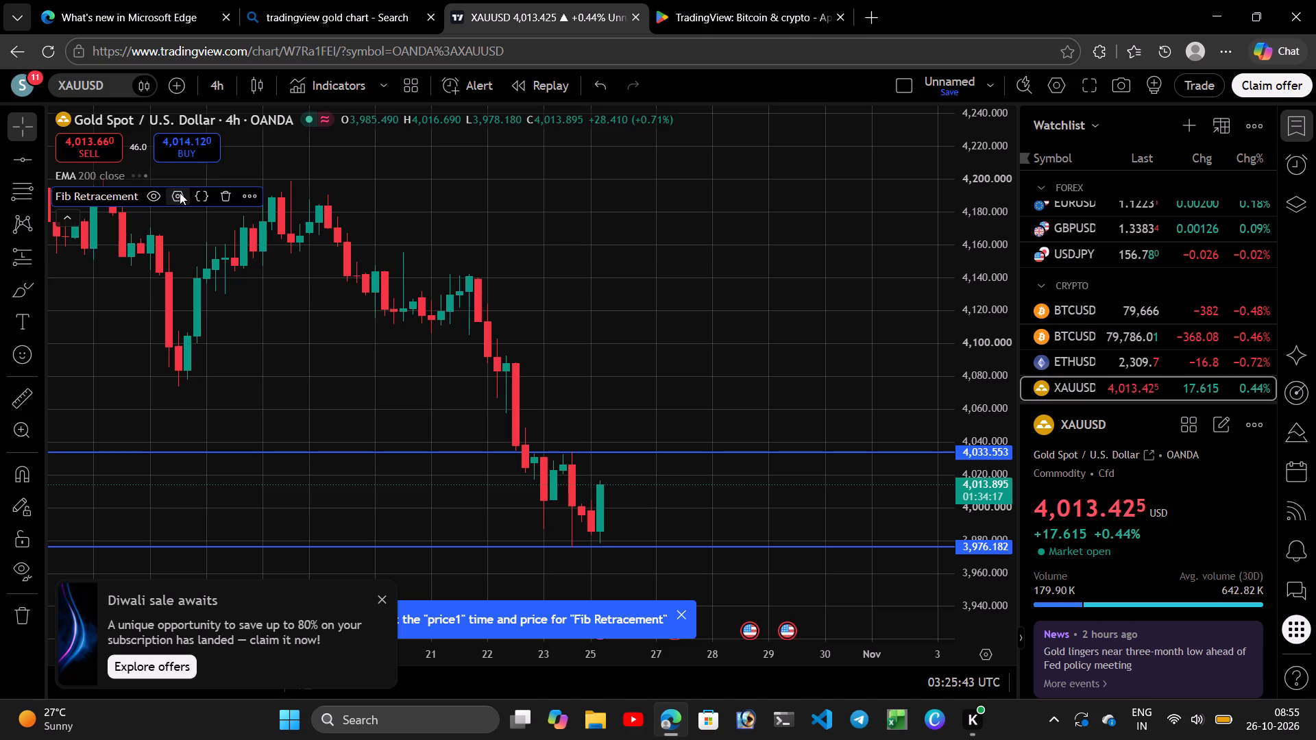
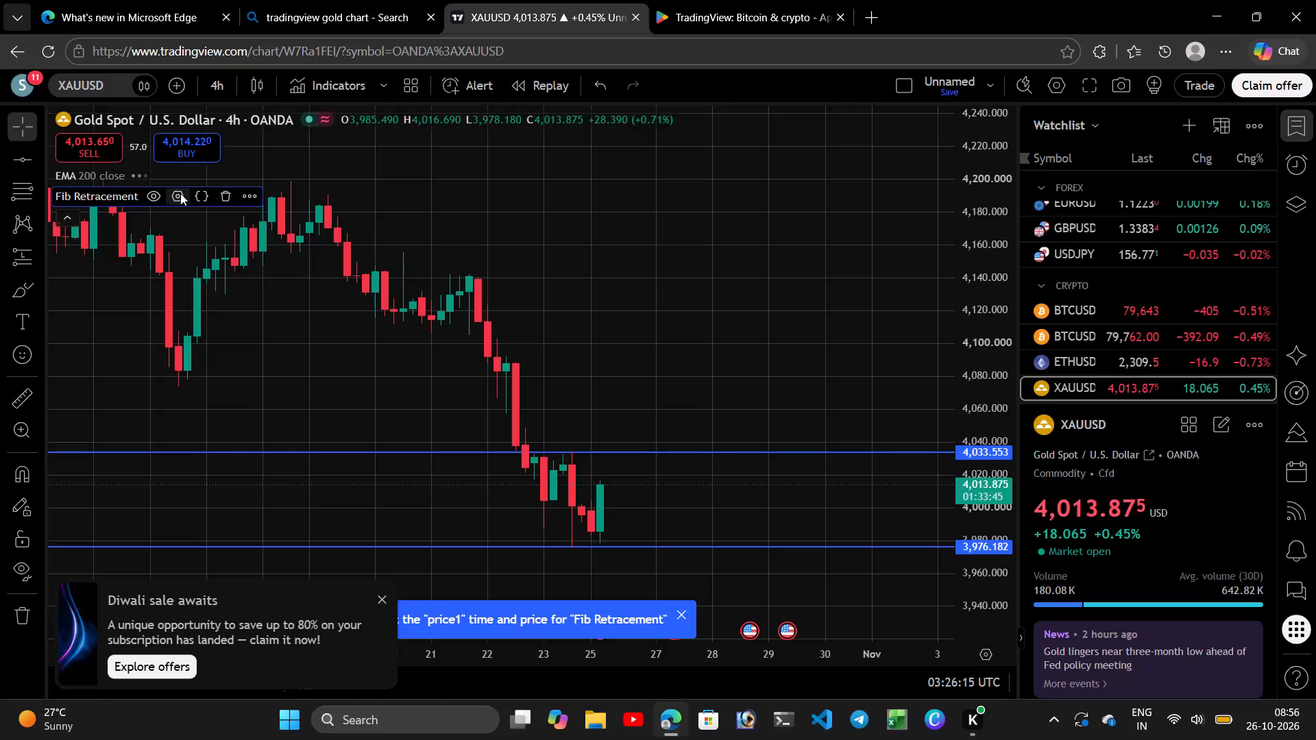
Dismiss the Diwali sale offer covering the lower part of the chart.
left_click(180, 193)
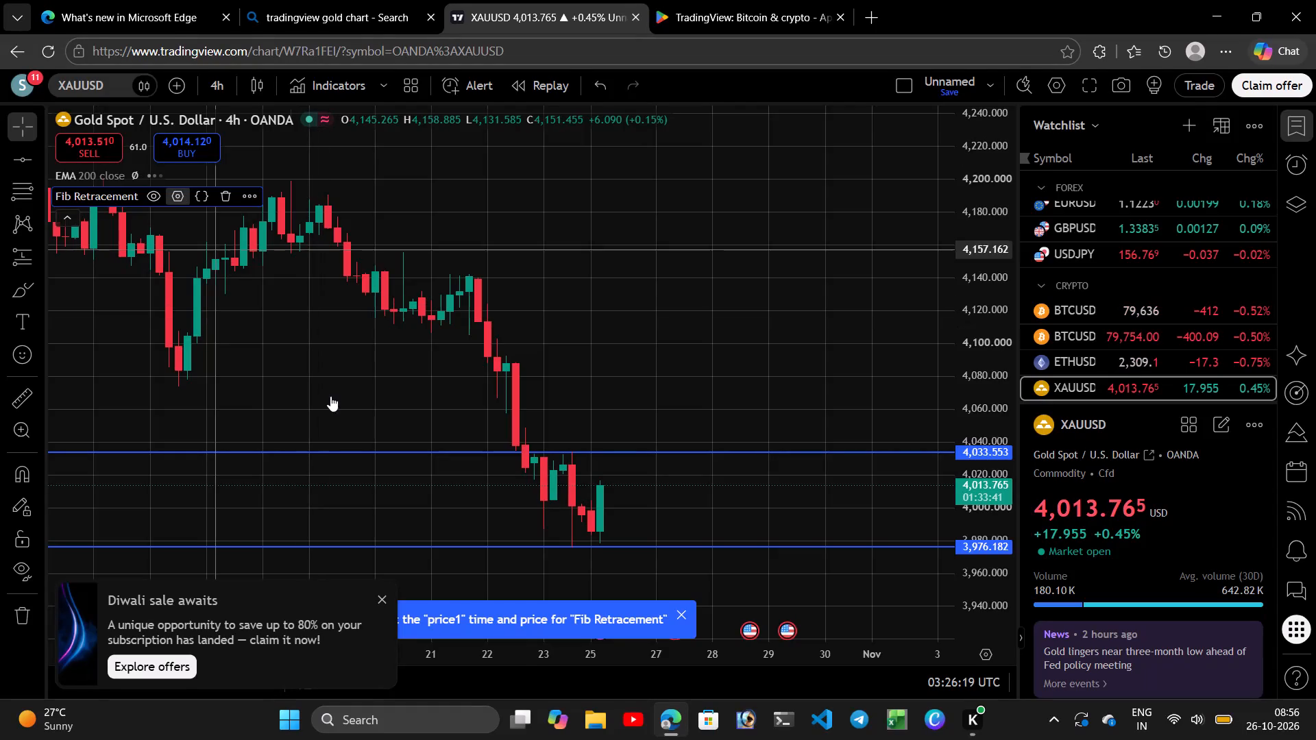
left_click(379, 601)
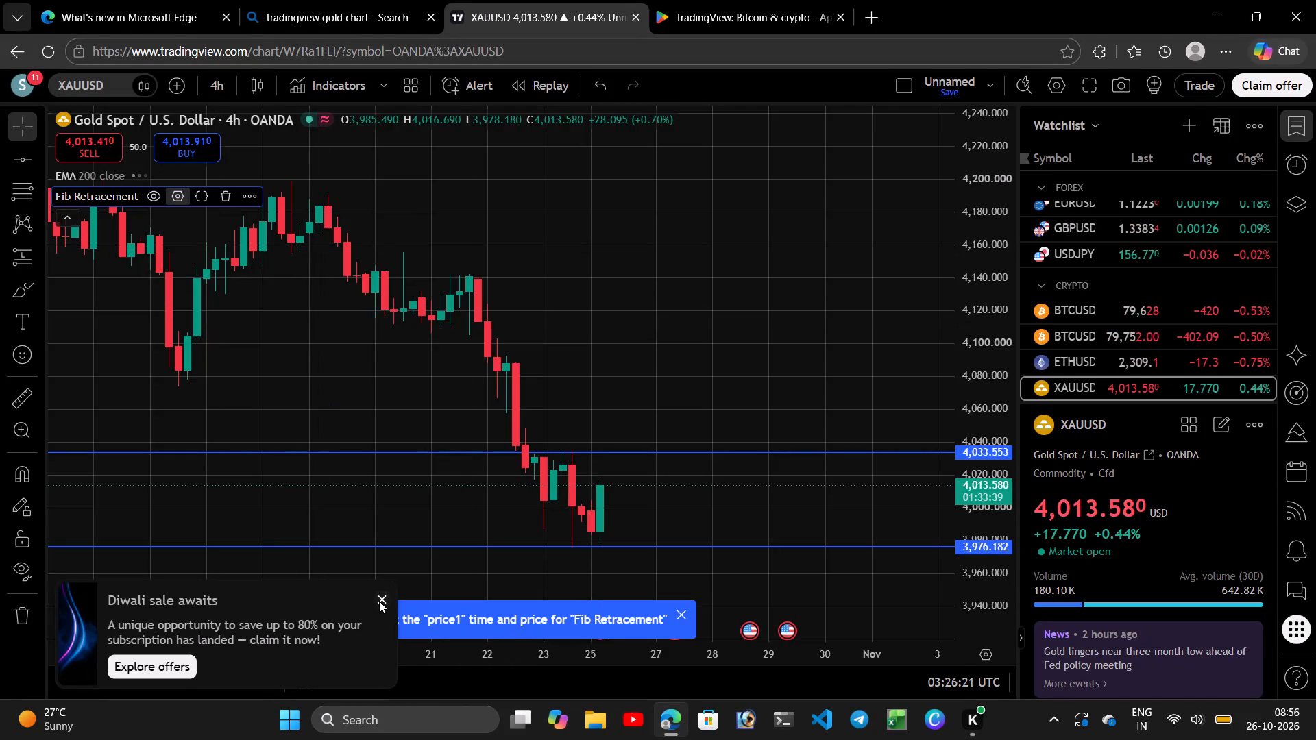
left_click(533, 608)
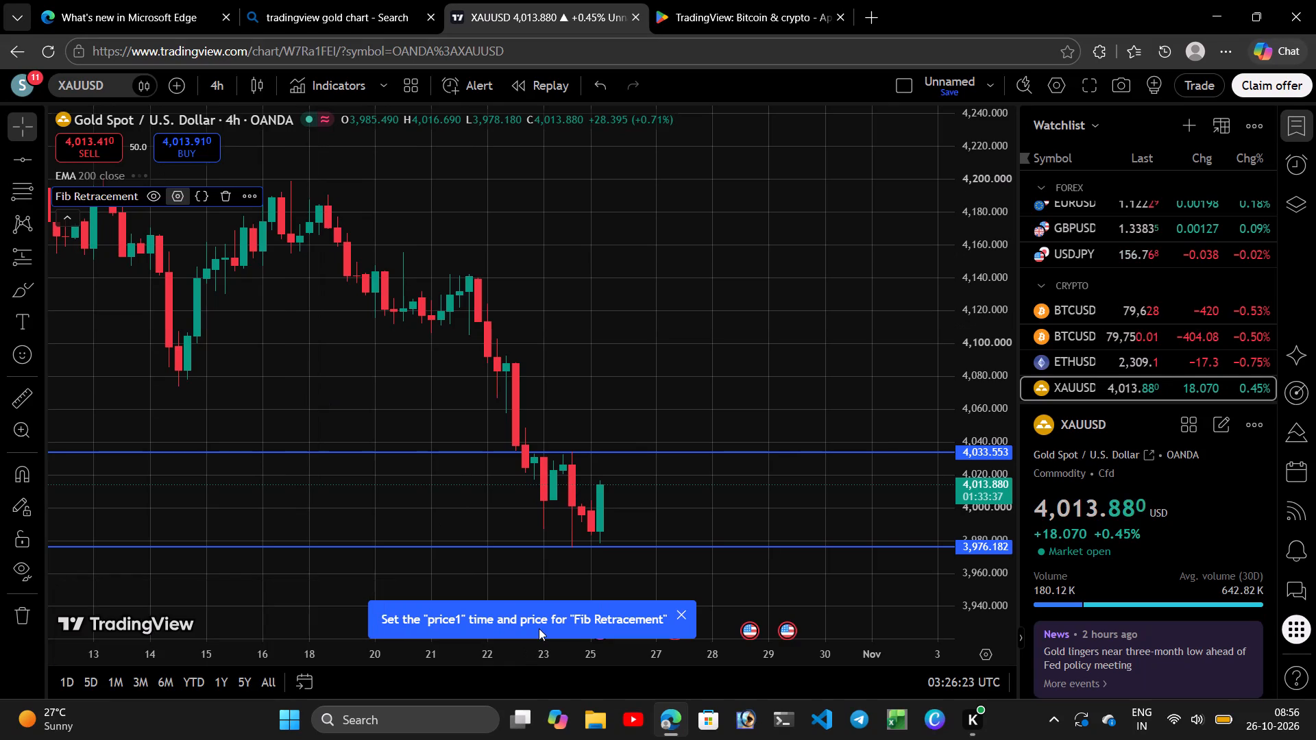
left_click(430, 622)
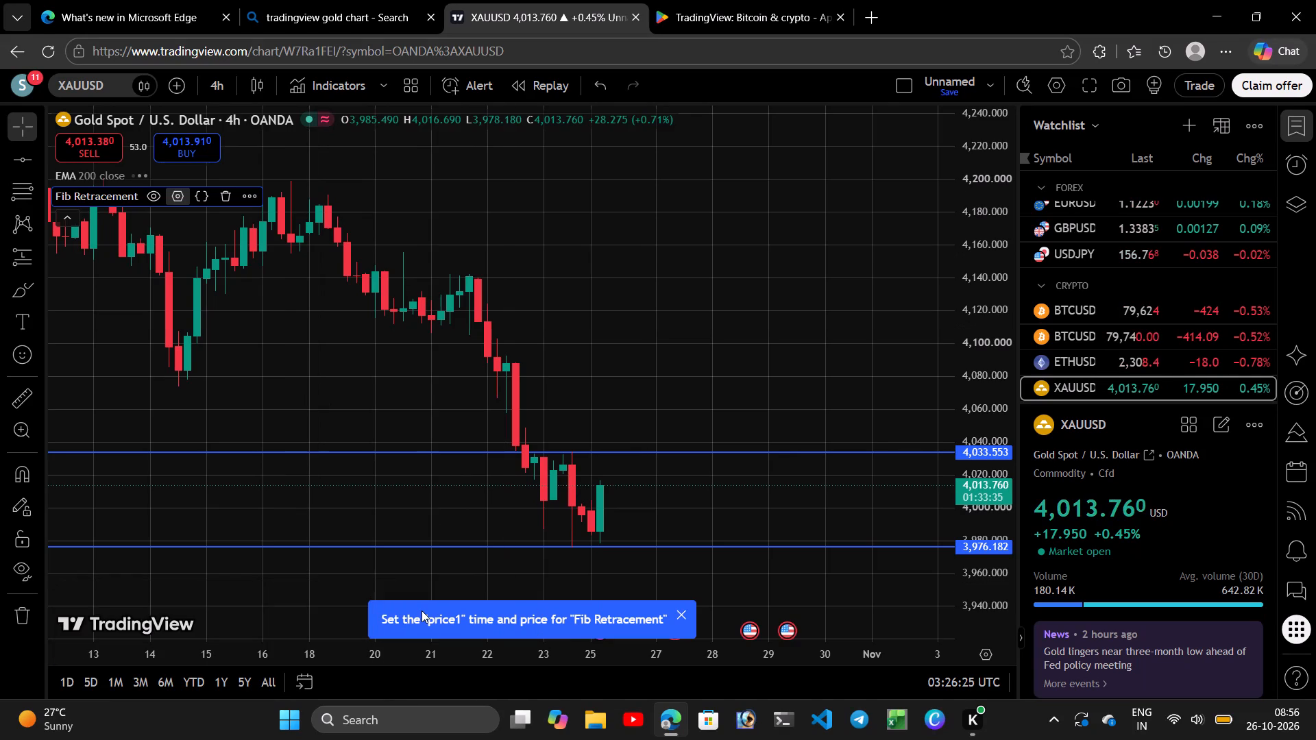
Set the Fib Retracement's first price point at about 4,149.338 on Mon 19 Oct, 09:00, on the 4-hour chart.
left_click(182, 194)
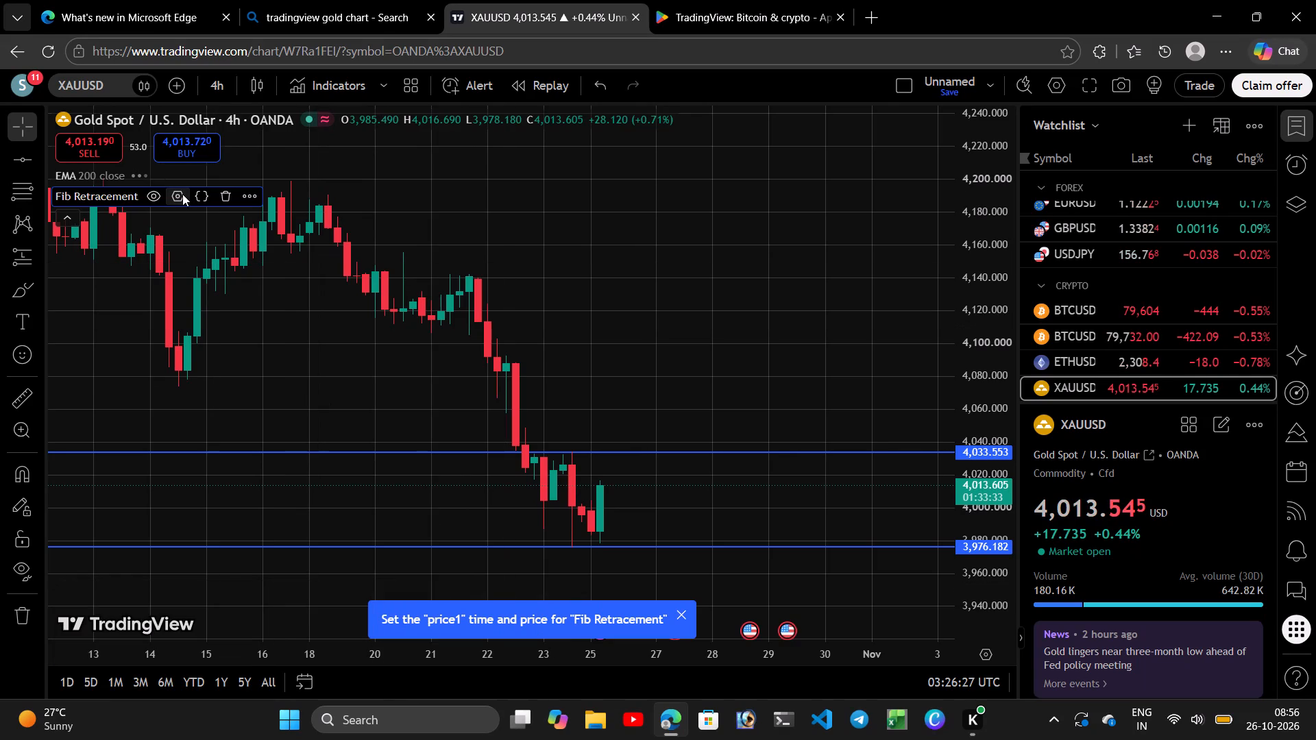
left_click(182, 194)
left_click(338, 262)
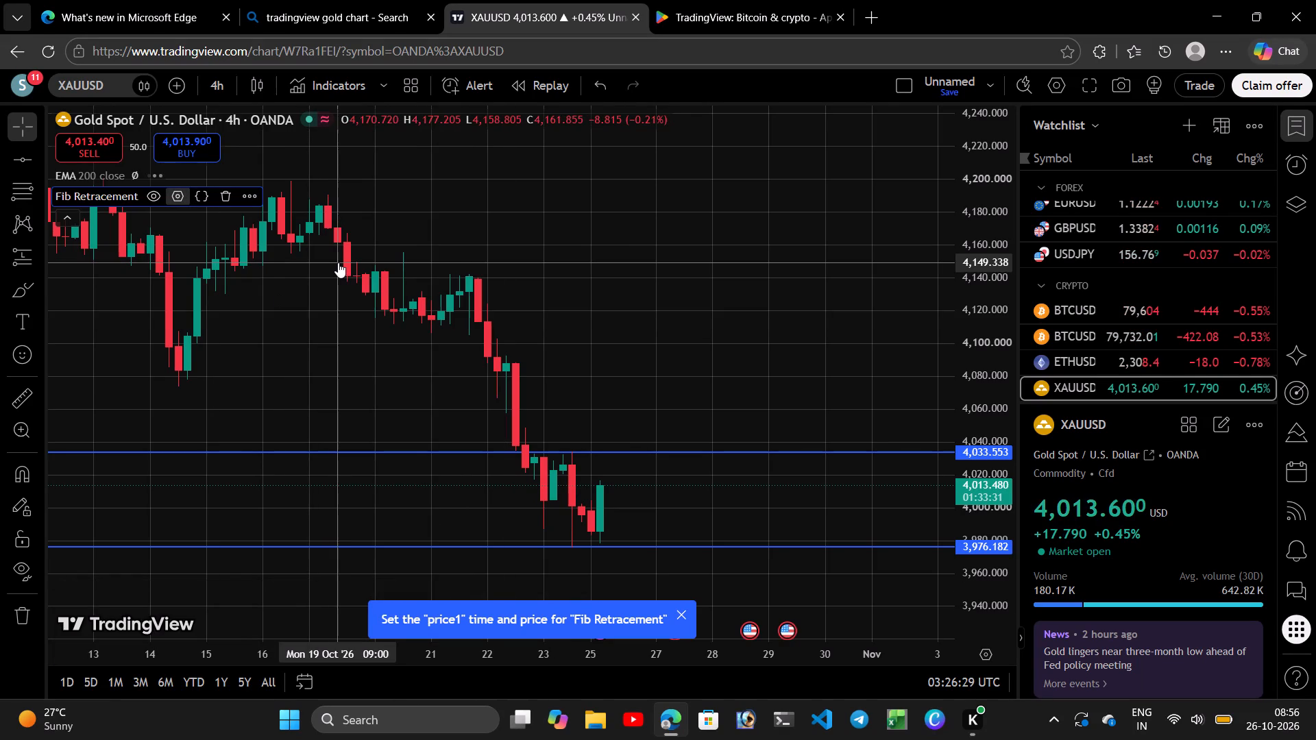
left_click_drag(334, 226, 383, 277)
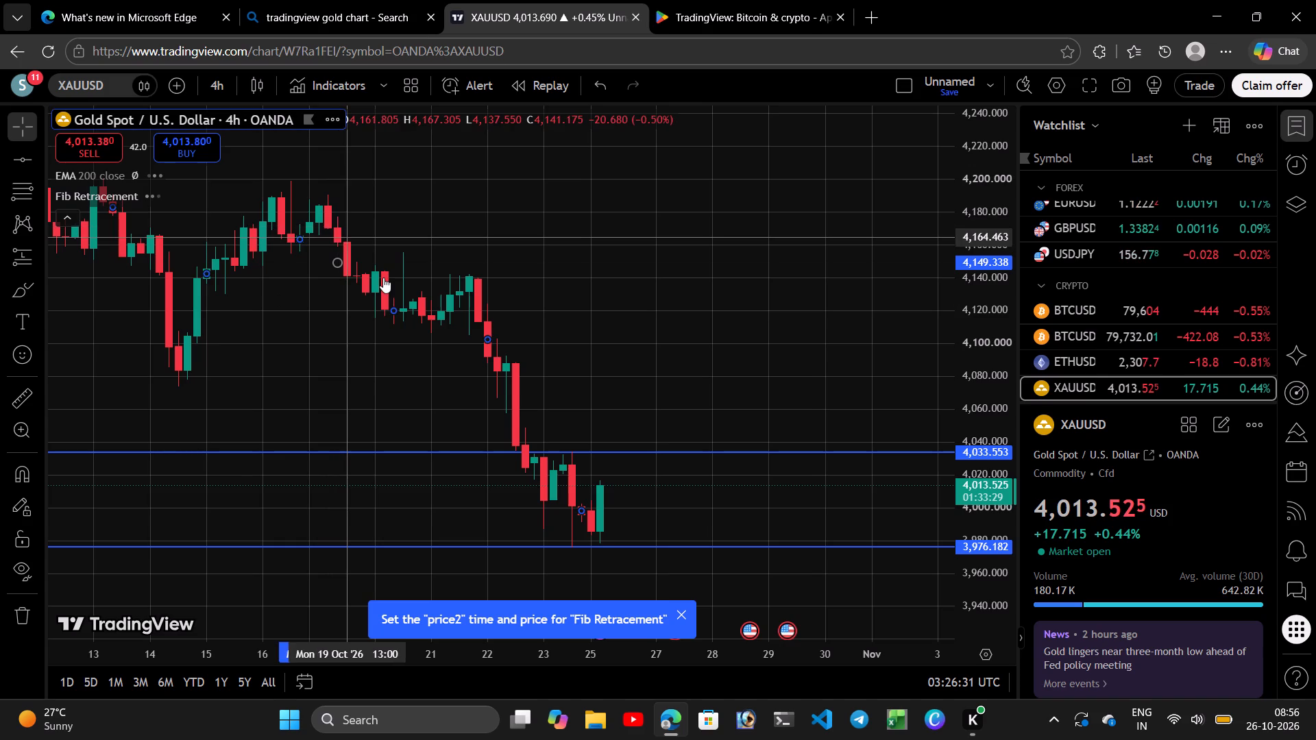
left_click_drag(383, 277, 278, 244)
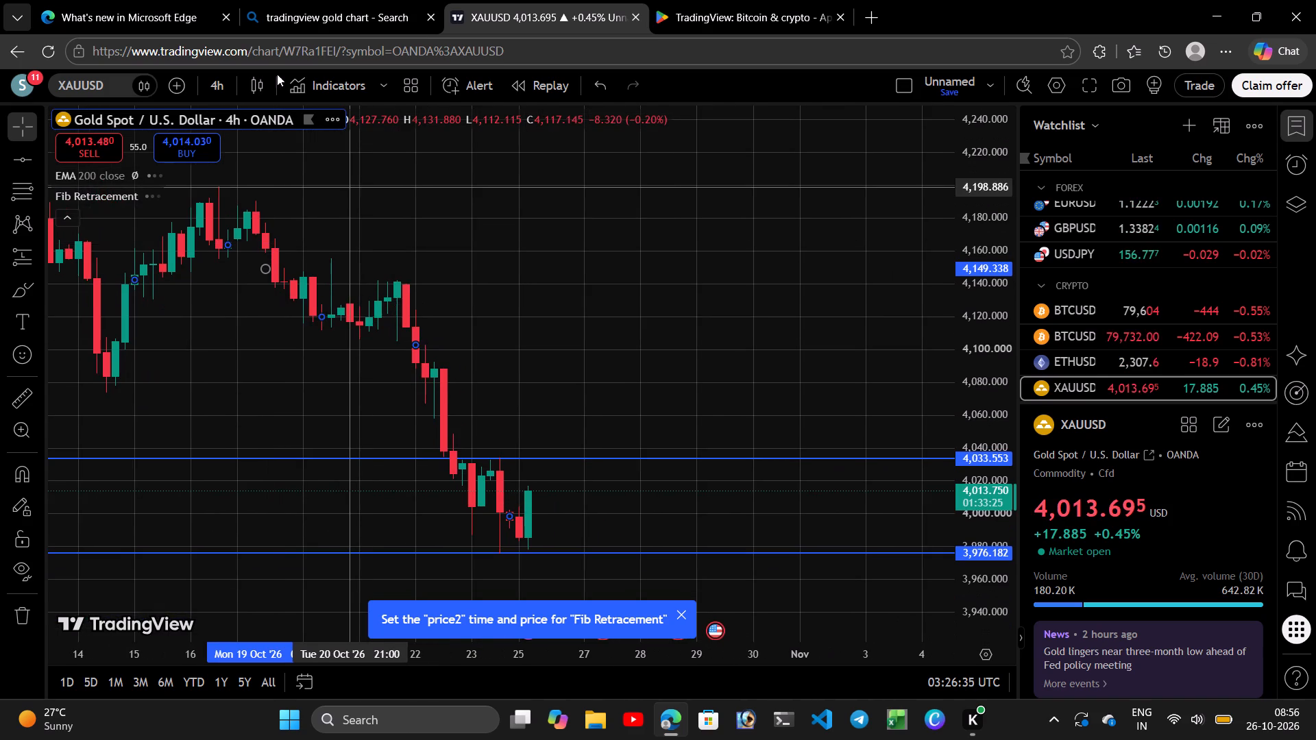
Set the gold chart's time interval to 15 minutes and fit the price scale around the two horizontal levels.
left_click(215, 88)
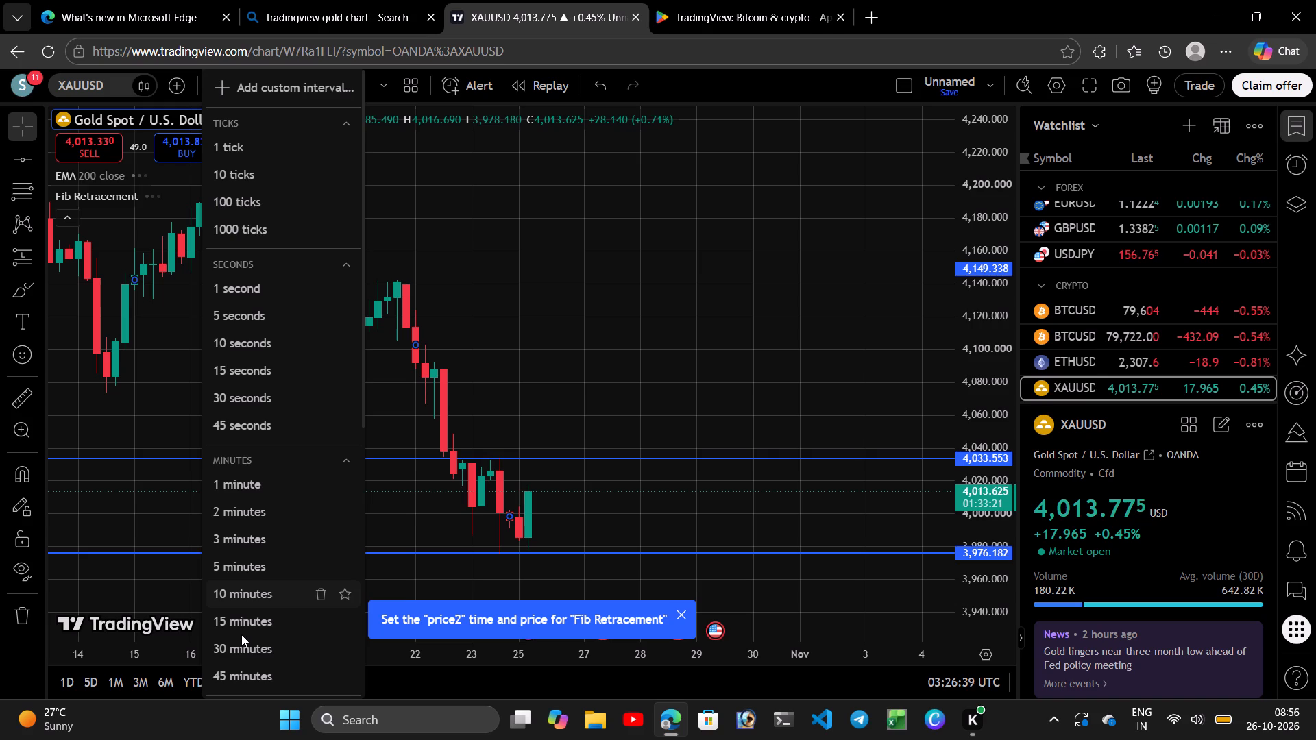
left_click(241, 624)
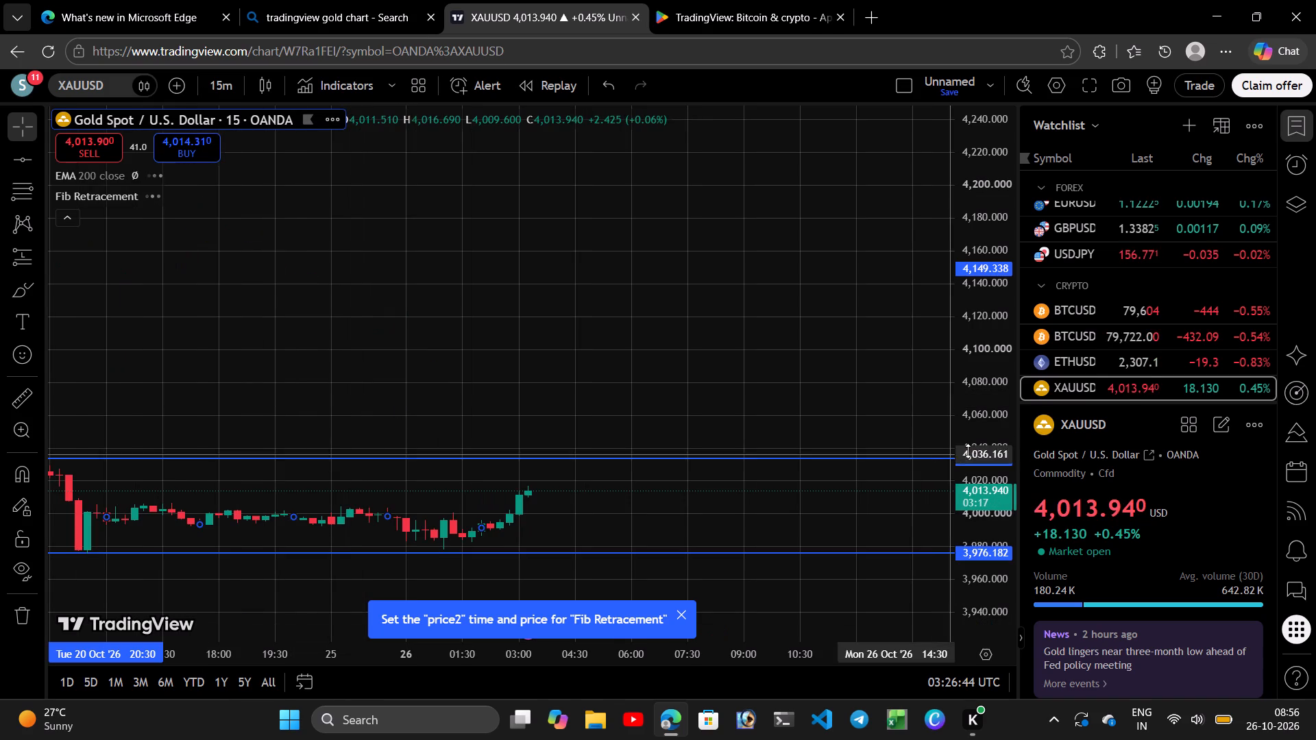
left_click_drag(968, 451, 971, 149)
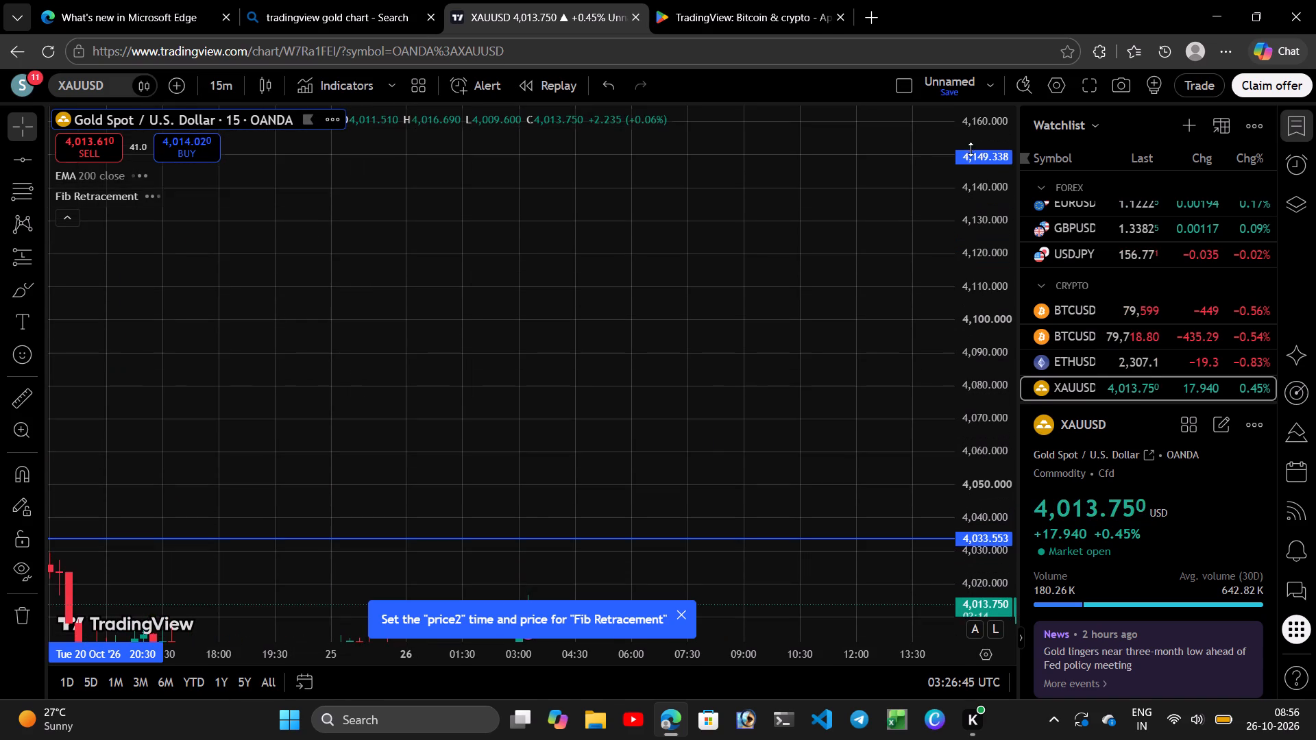
left_click_drag(527, 512, 547, 223)
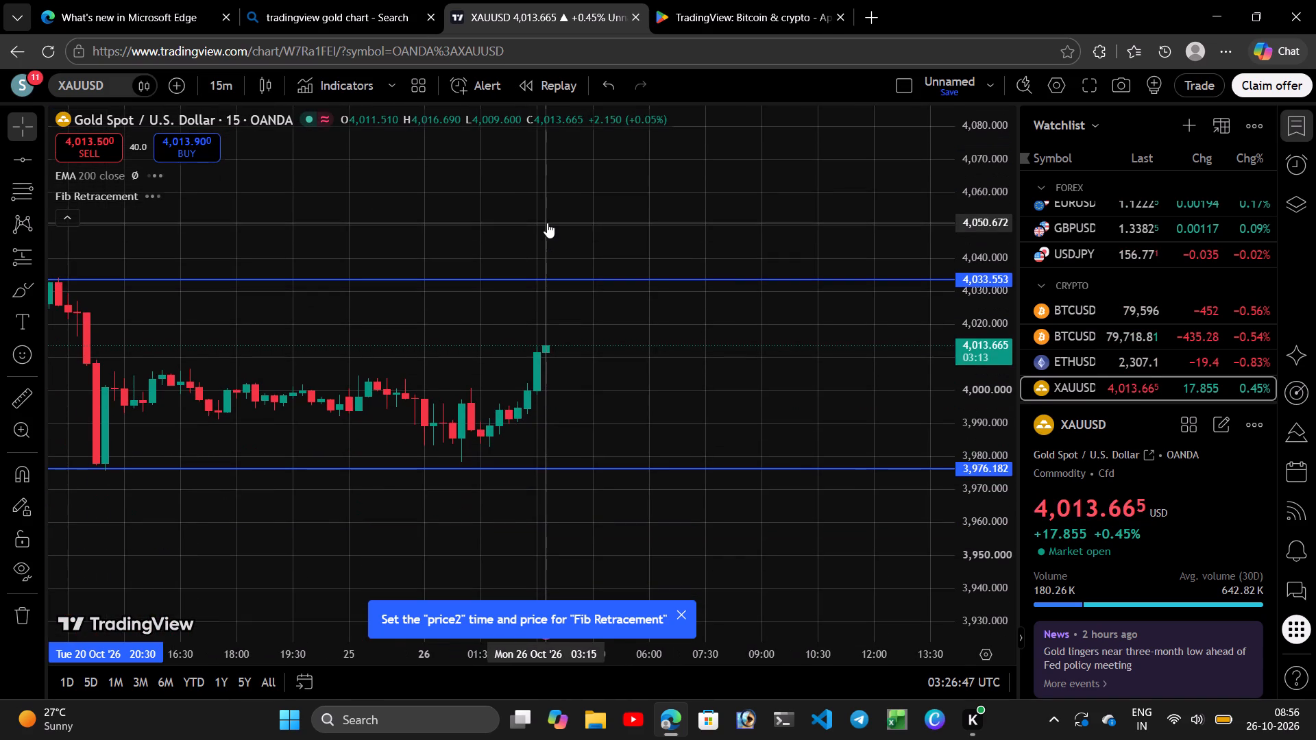
left_click_drag(441, 386, 504, 387)
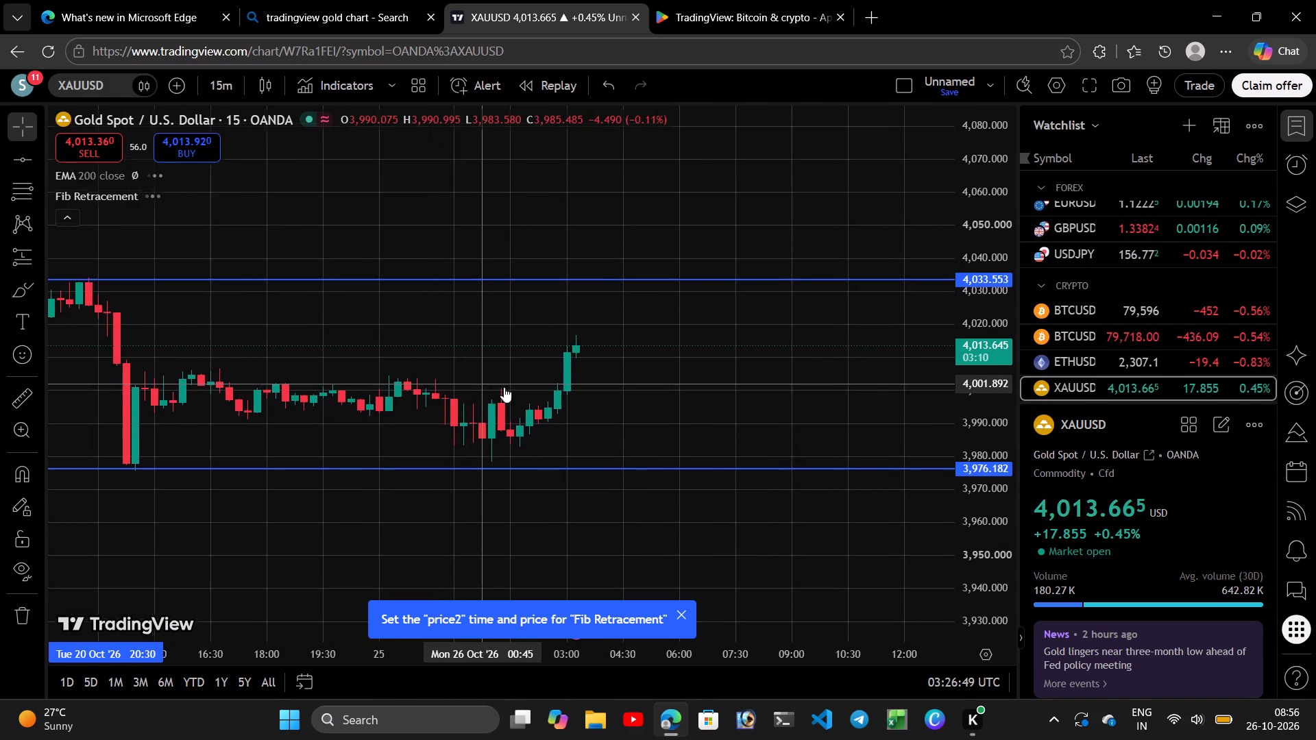
left_click_drag(504, 387, 514, 387)
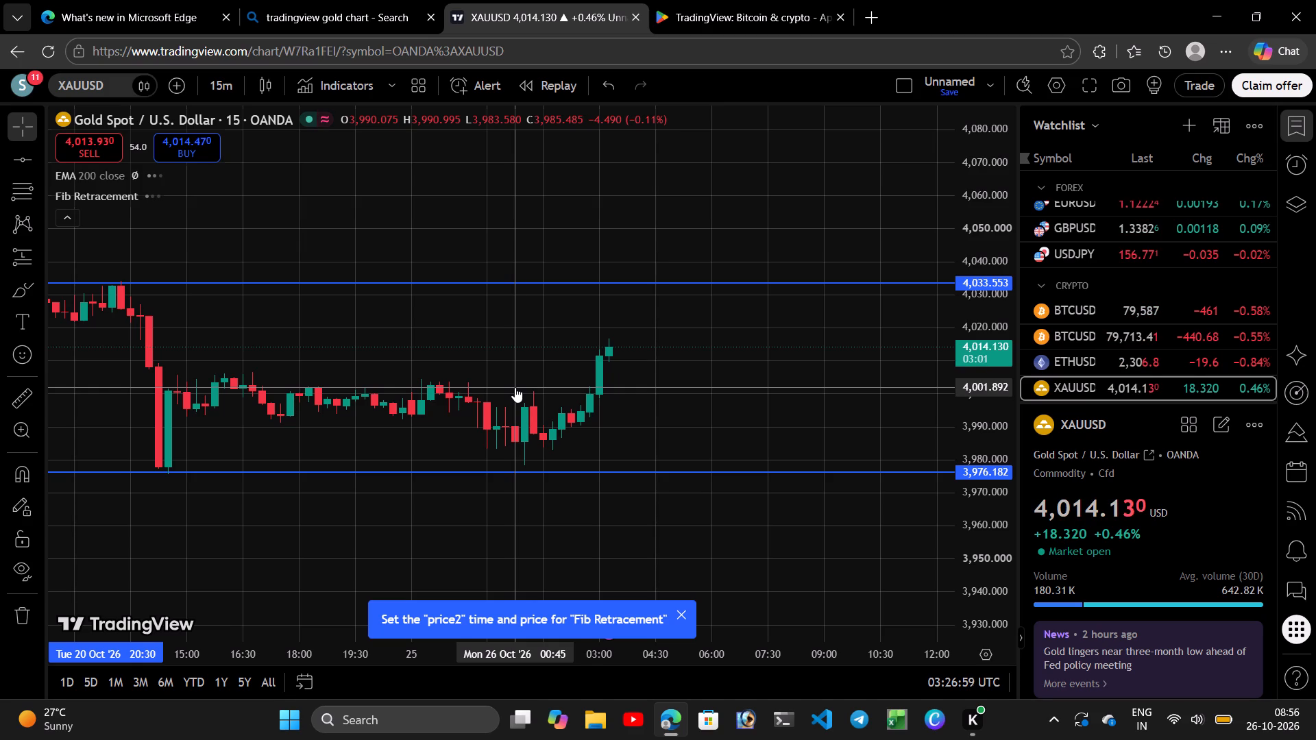
Dismiss the prompt asking for the Fib Retracement's second price point.
left_click(683, 612)
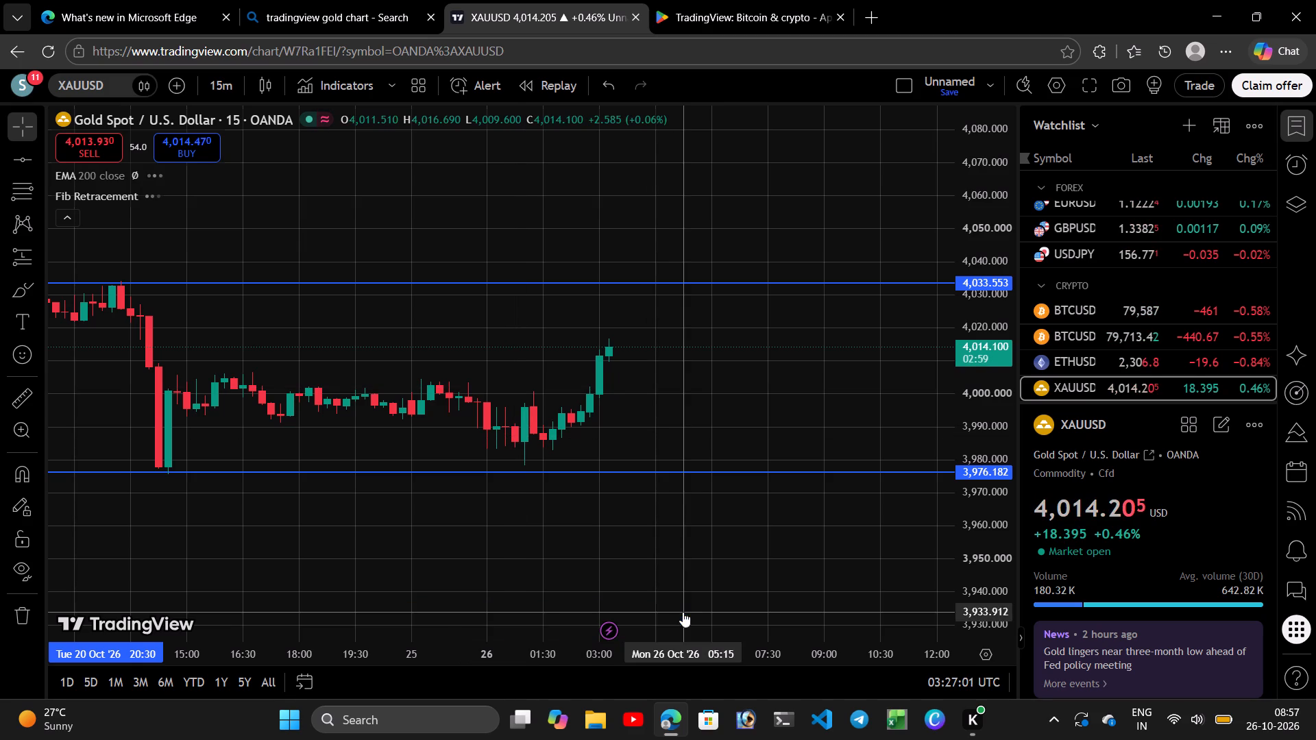
left_click_drag(132, 310, 132, 310)
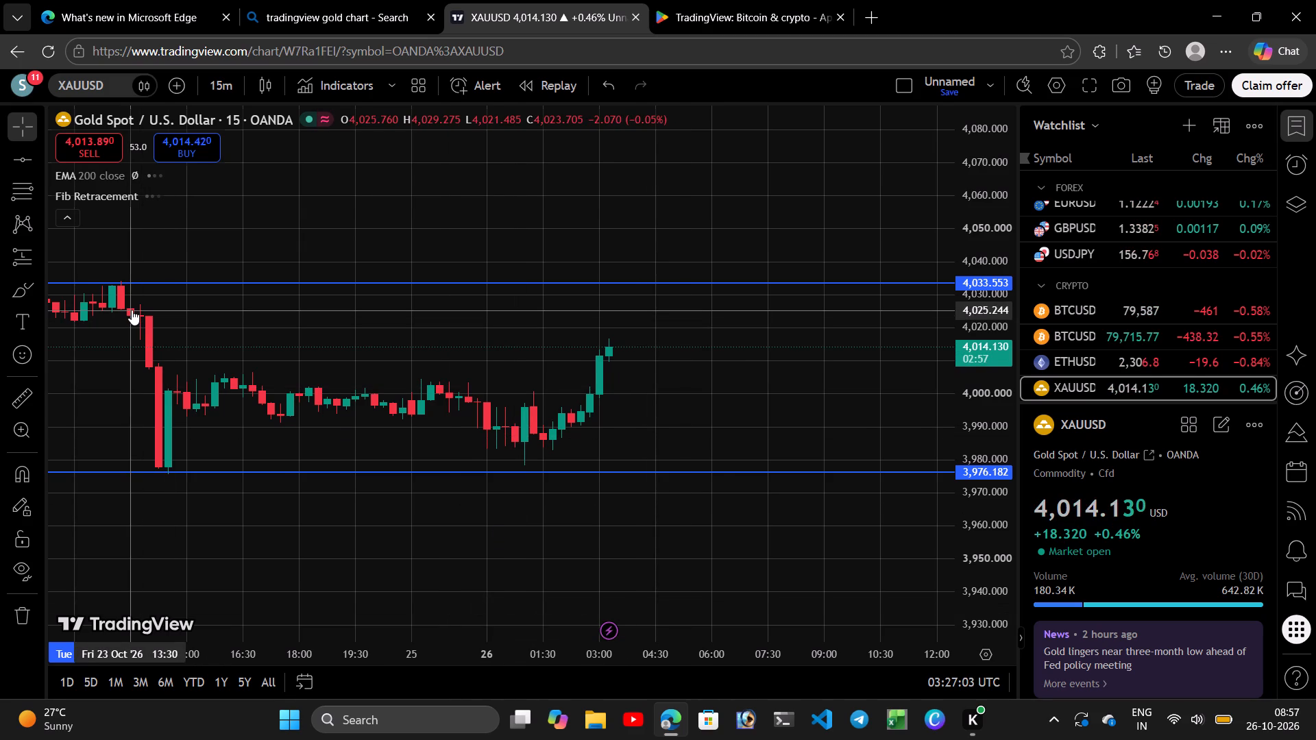
left_click_drag(132, 310, 154, 338)
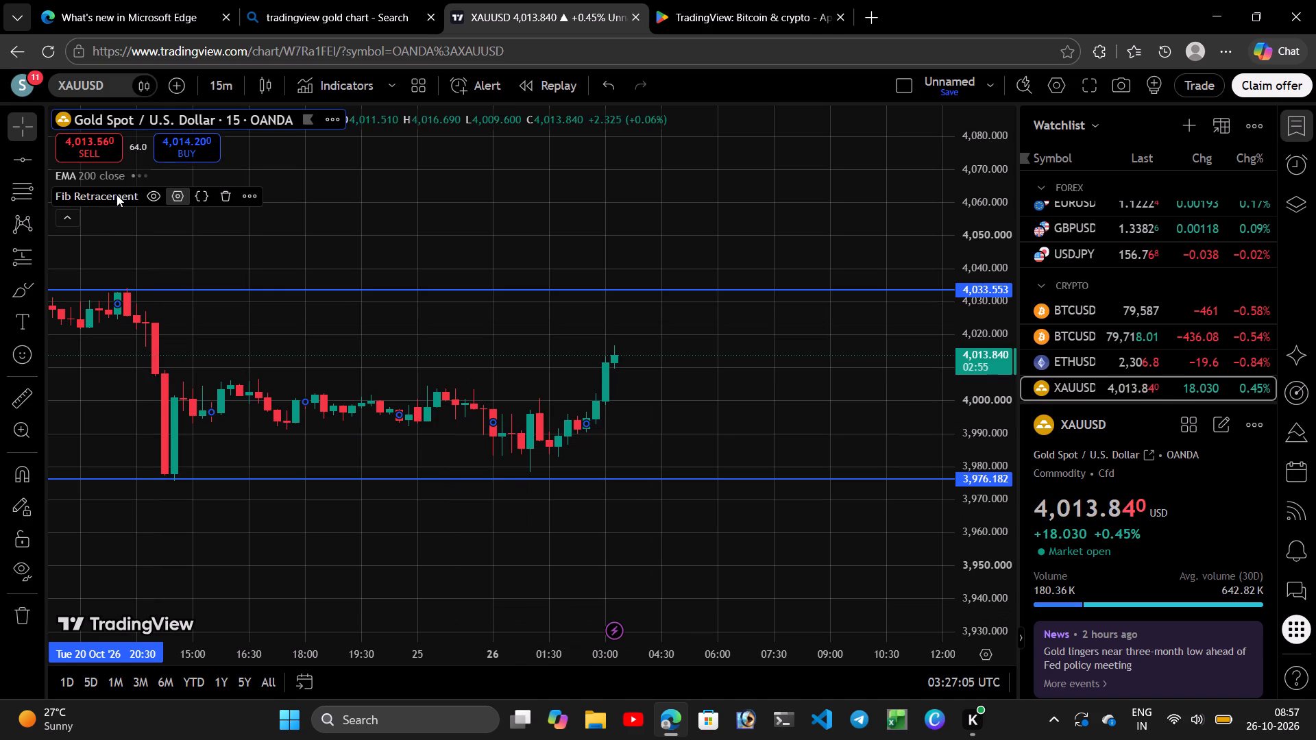
Try to open the Fib Retracement settings, and place its second price point at about 4,051.969 on Fri 23 Oct, 20:15.
left_click(182, 195)
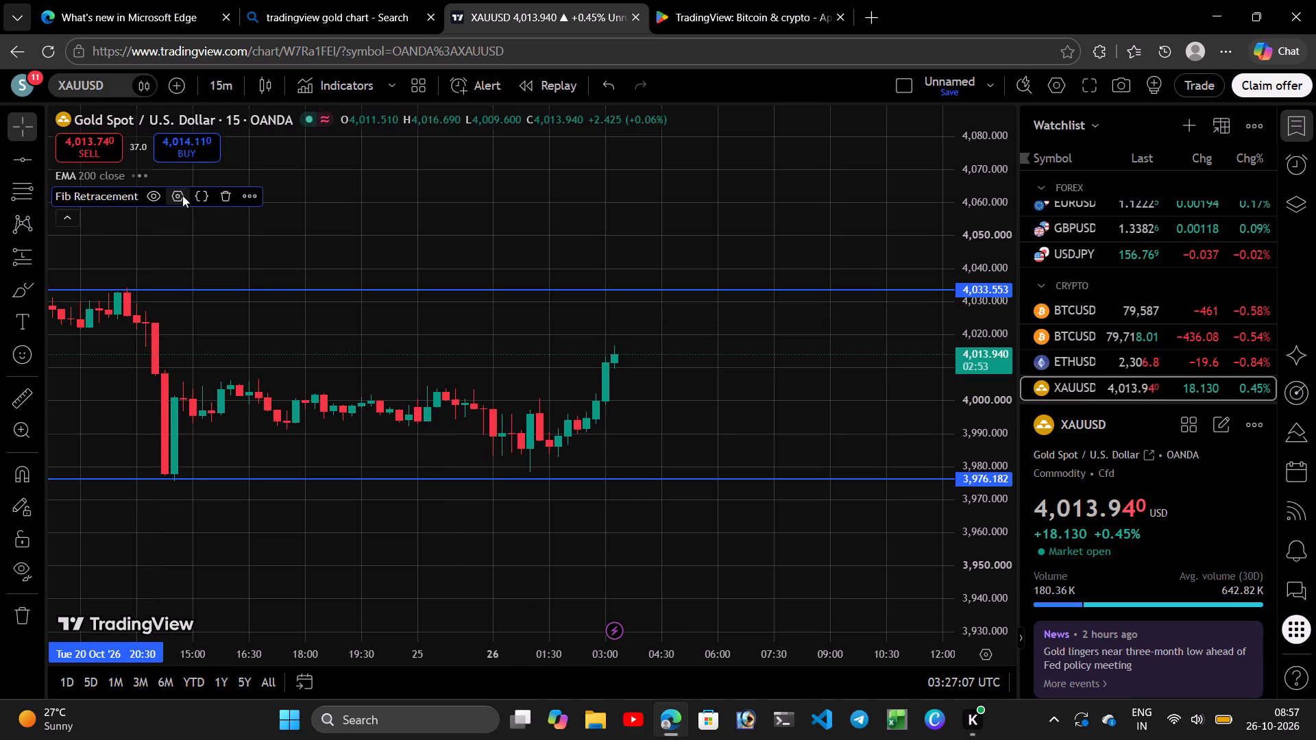
left_click(181, 196)
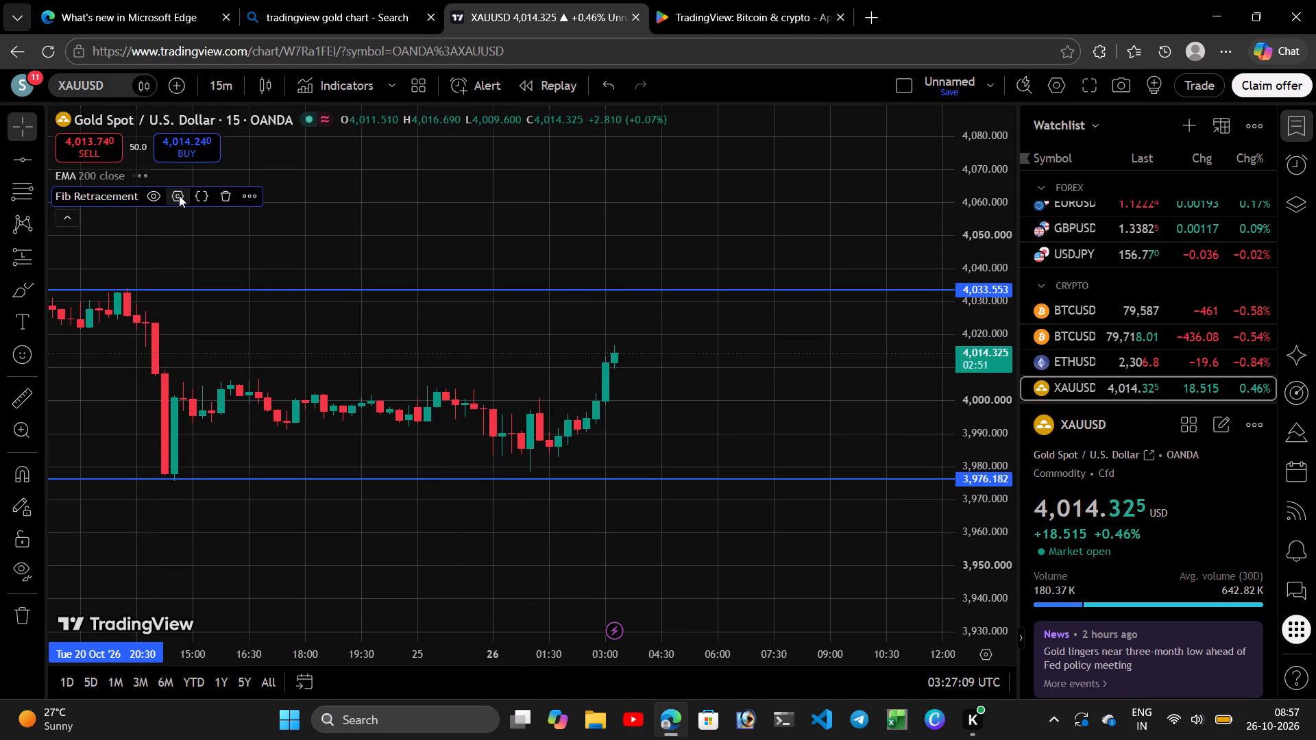
left_click(179, 195)
left_click(162, 175)
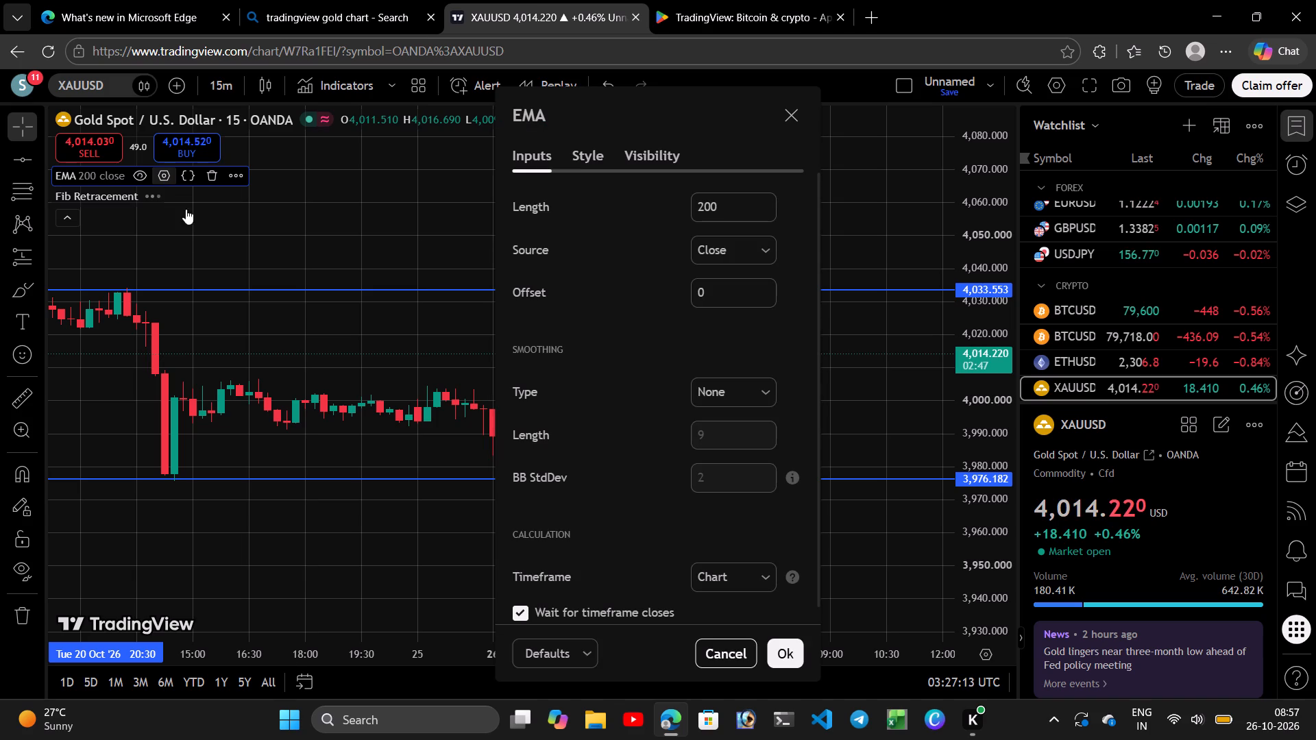
left_click(387, 229)
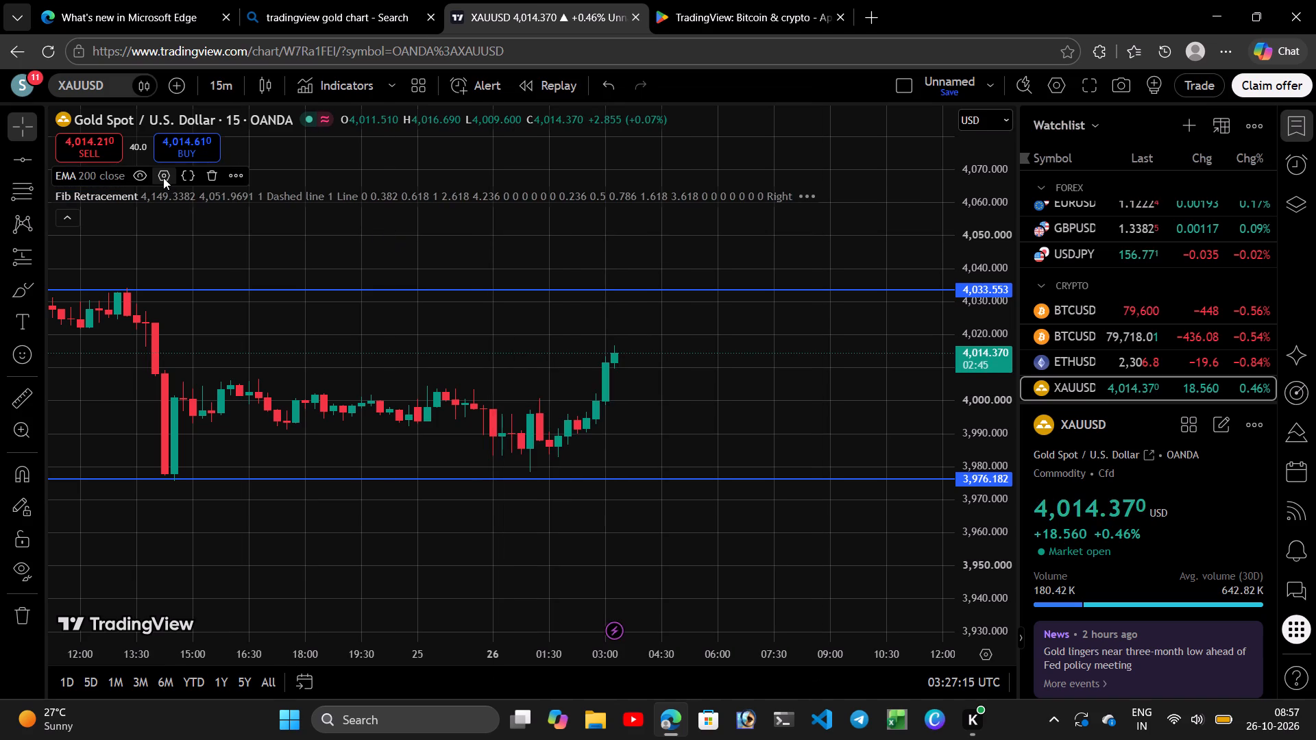
Examine the range, levels and pane label inputs in the Fib Retracement settings, and accept them.
left_click(164, 195)
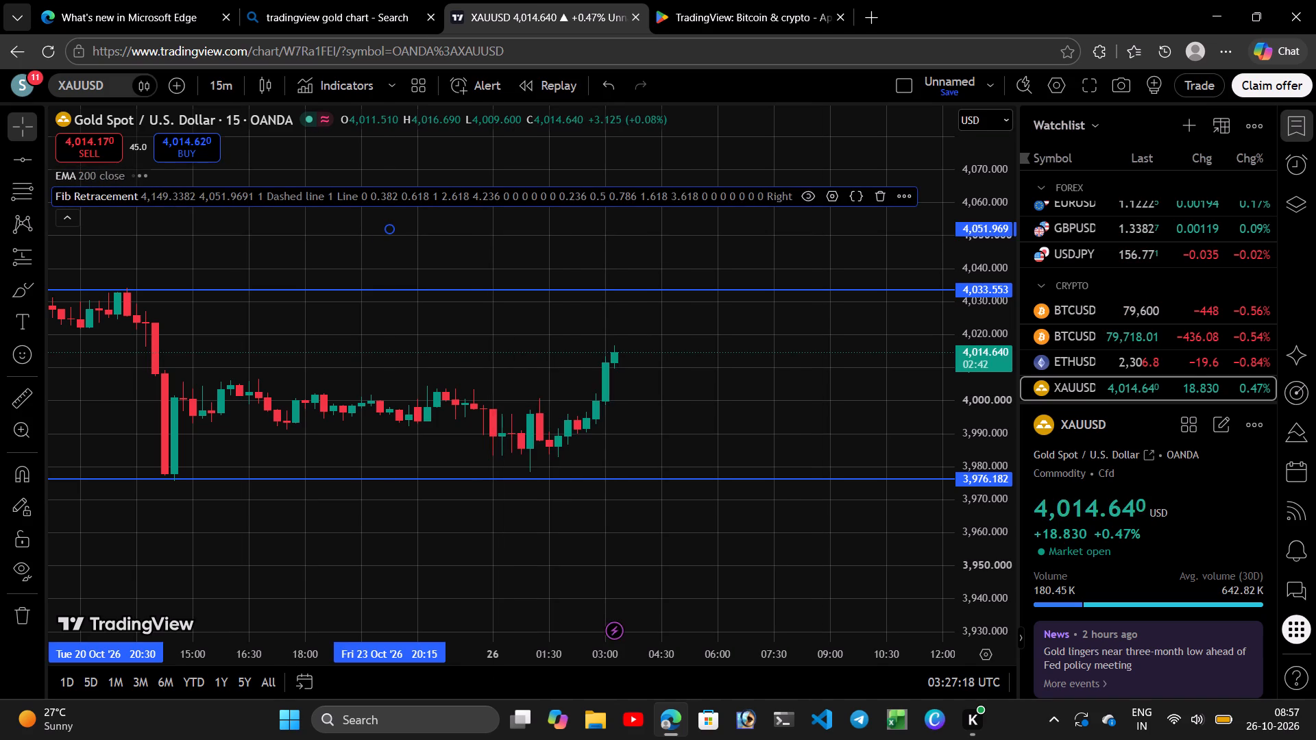
left_click(826, 195)
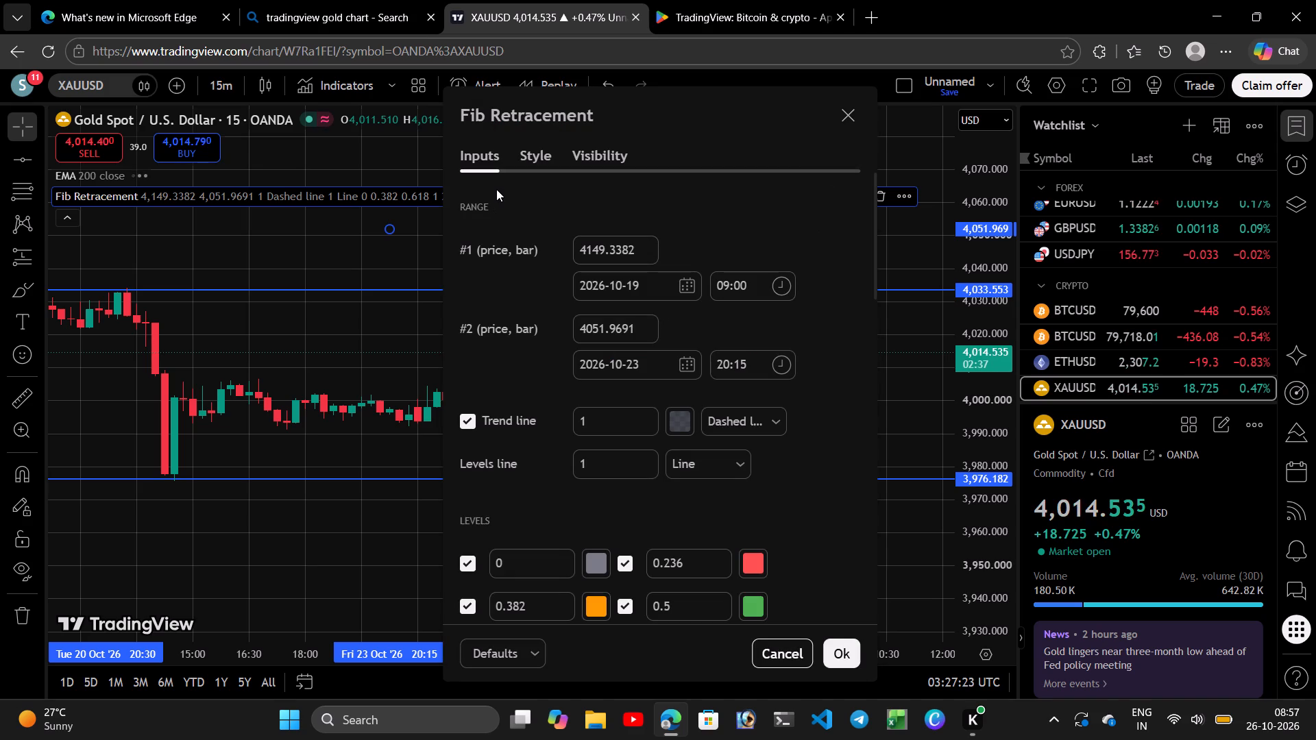
scroll(535, 336, "down", 2)
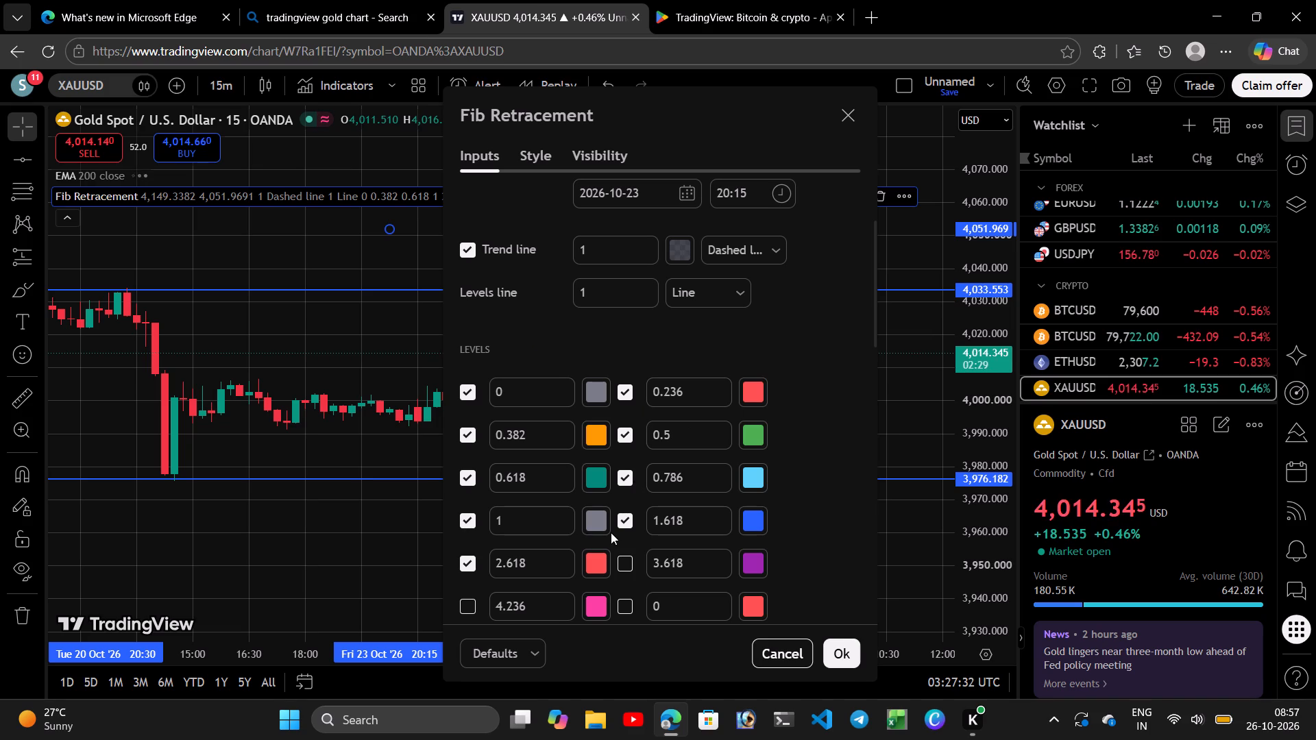
scroll(611, 532, "down", 11)
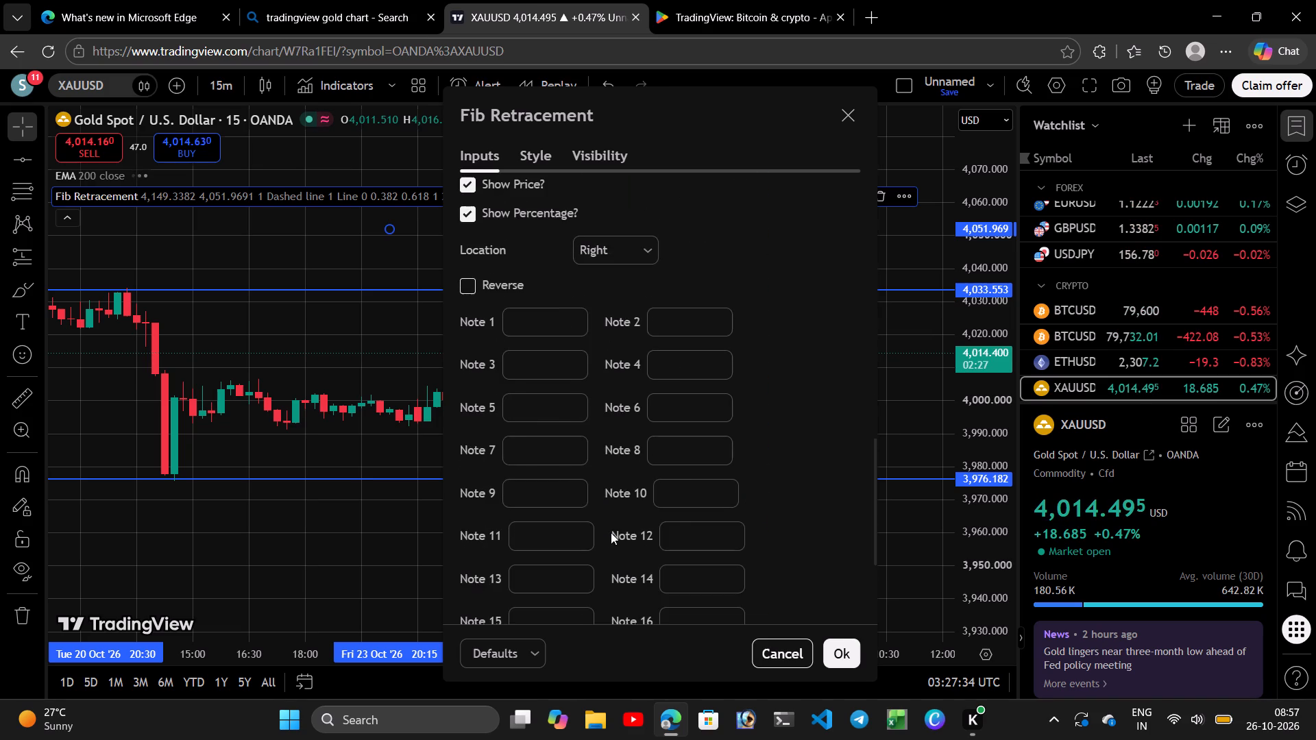
scroll(611, 532, "down", 2)
scroll(611, 532, "up", 8)
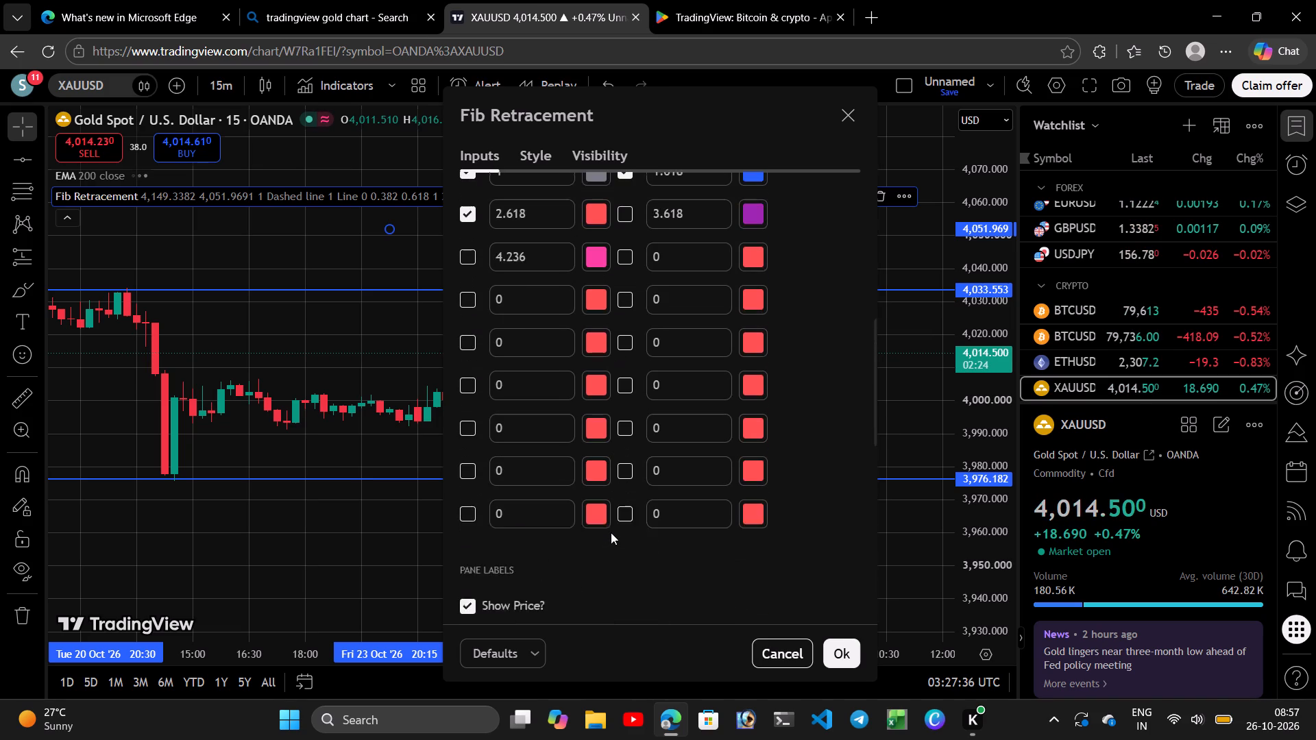
scroll(611, 532, "up", 2)
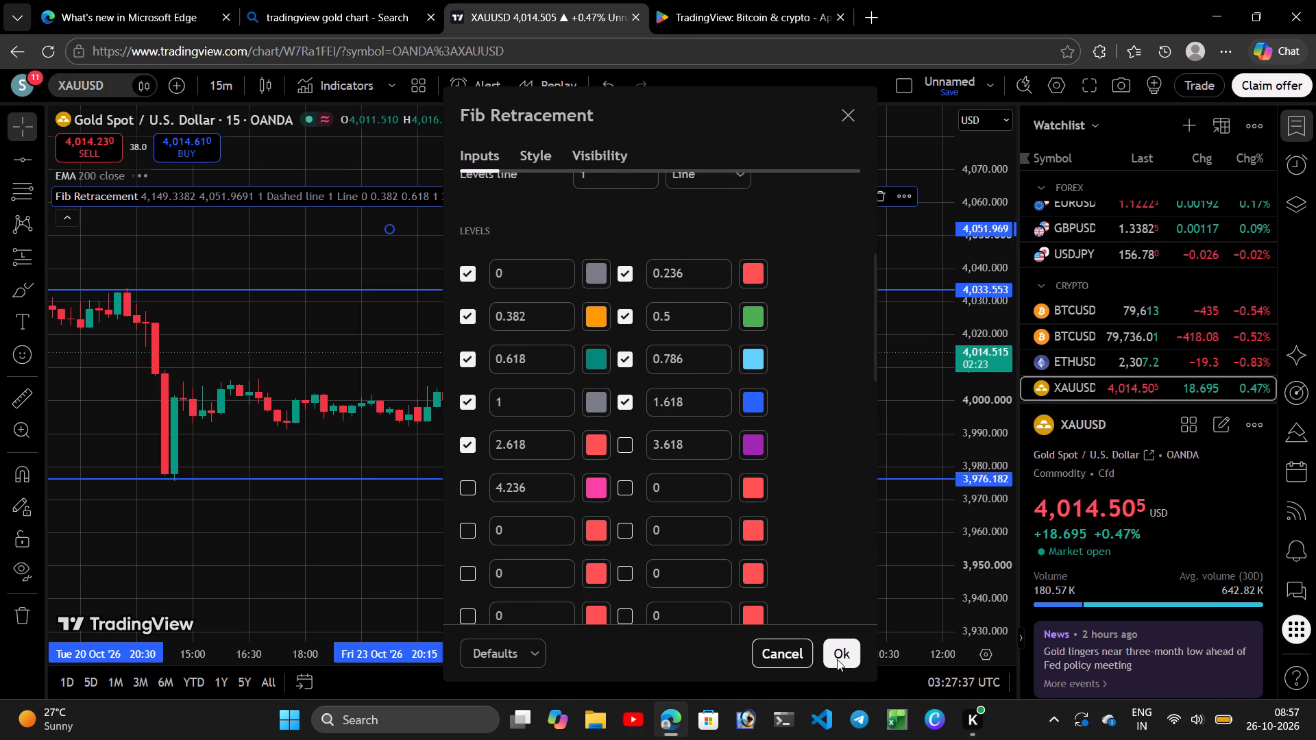
left_click(831, 652)
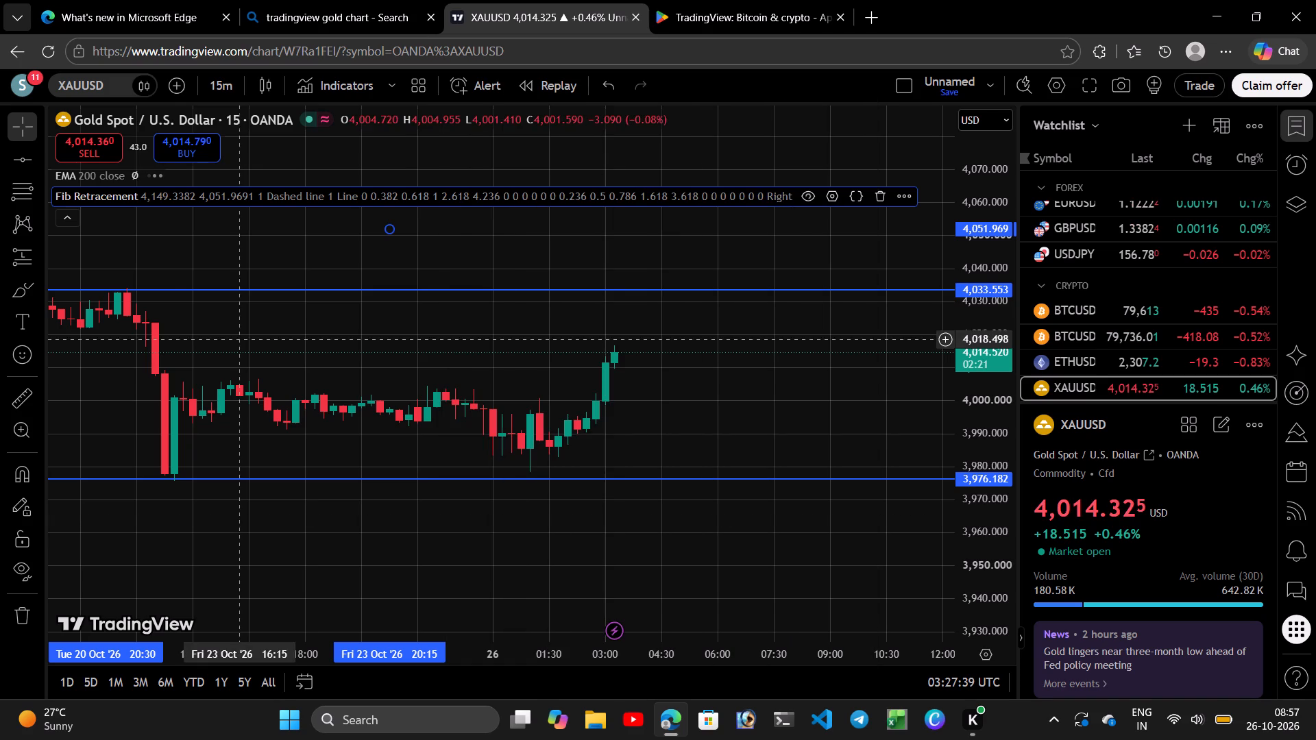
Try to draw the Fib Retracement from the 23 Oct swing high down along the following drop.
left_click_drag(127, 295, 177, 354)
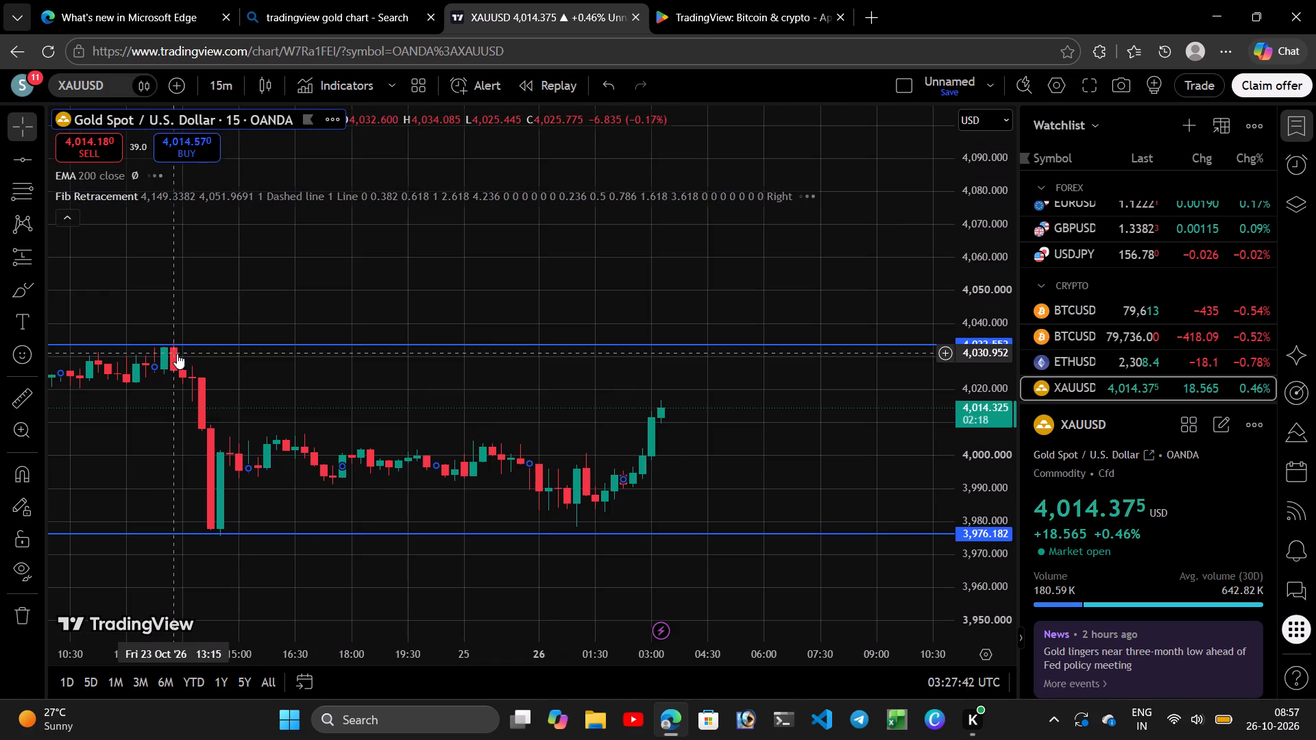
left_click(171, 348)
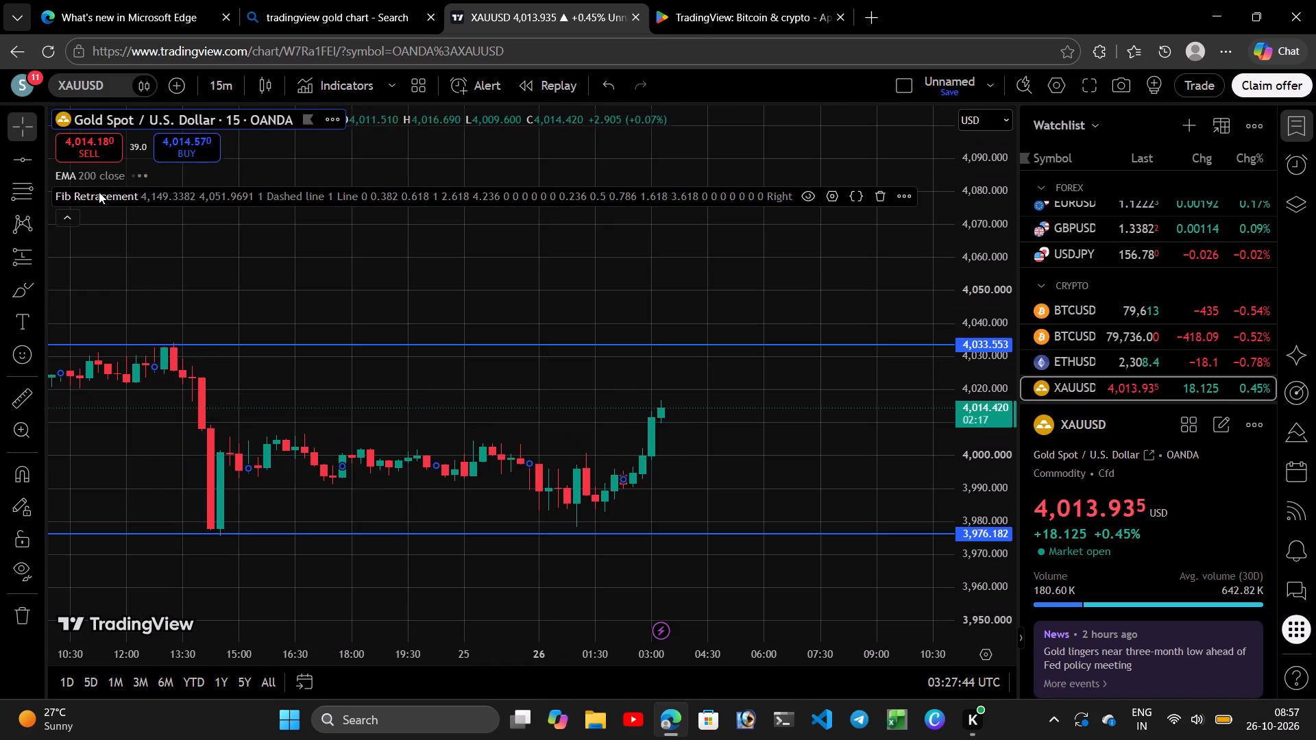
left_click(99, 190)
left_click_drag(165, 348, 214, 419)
Move the upper horizontal level line up to about 4,038.996.
left_click_drag(211, 404, 211, 388)
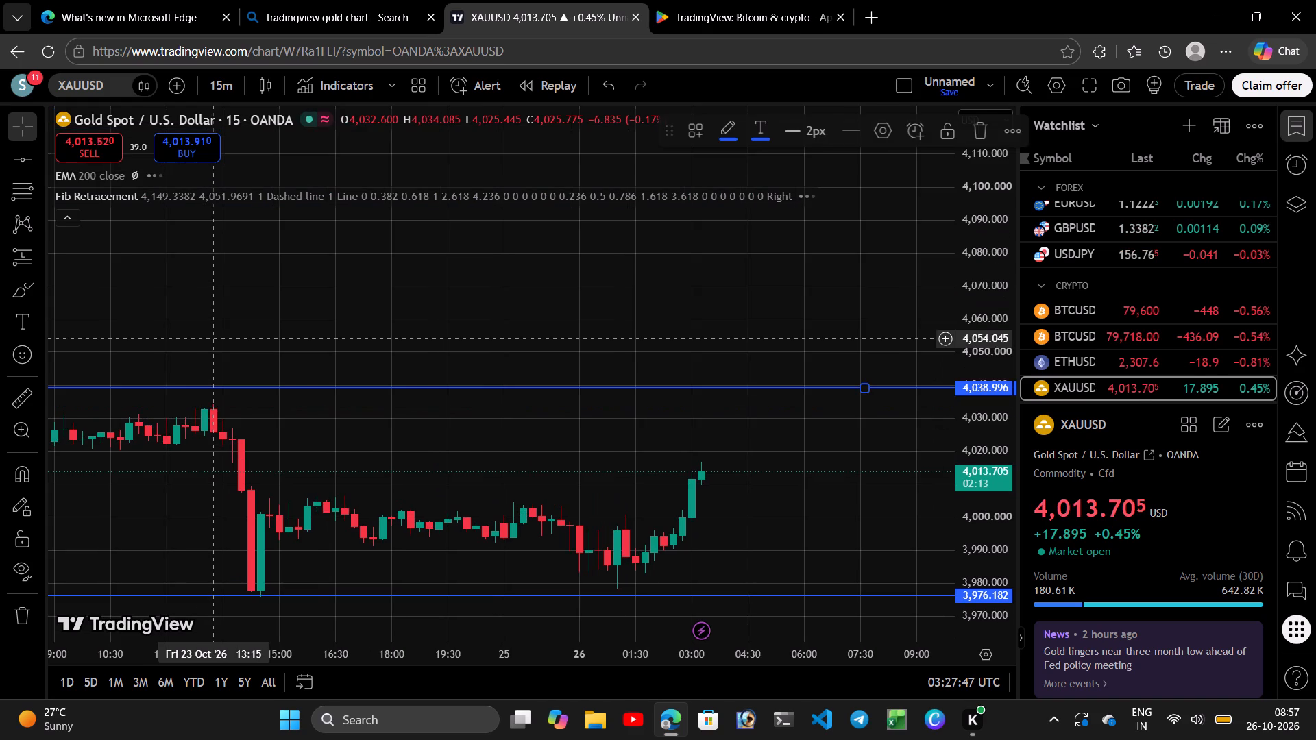
left_click_drag(319, 491, 287, 338)
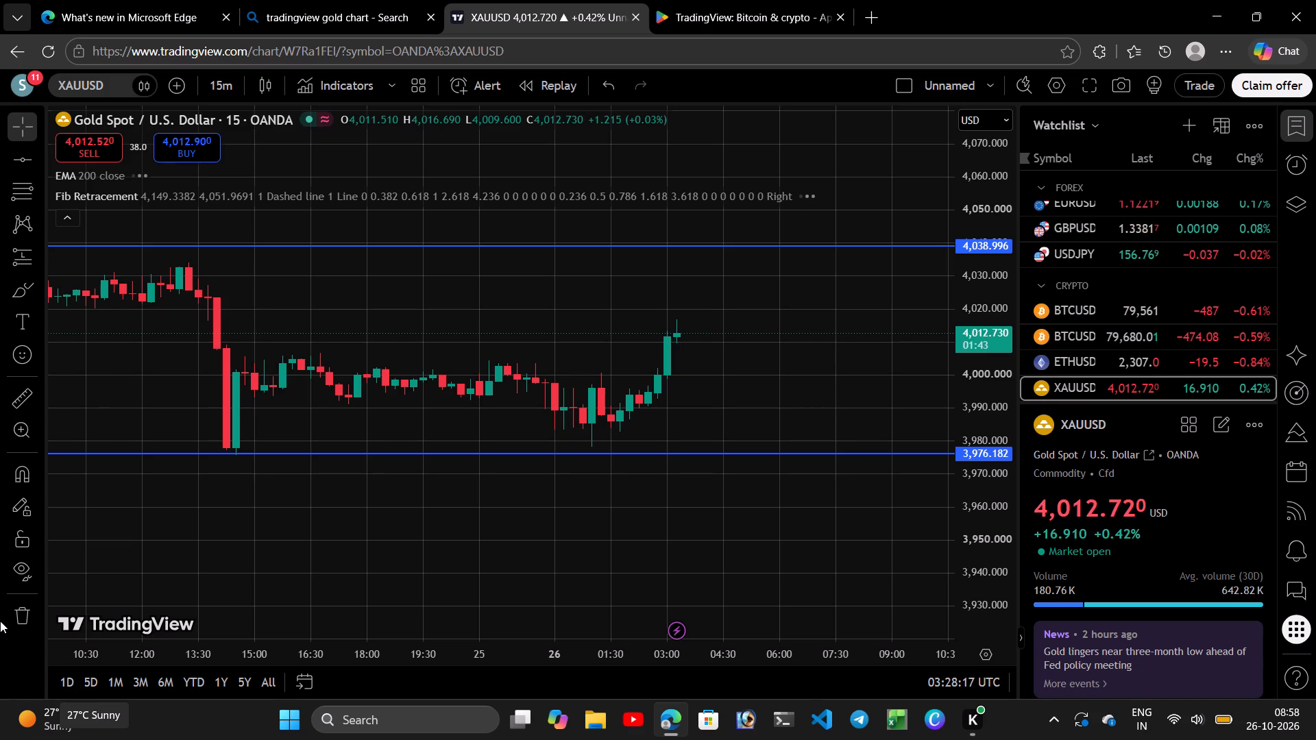
Set the gold chart's time interval to 1 hour and bring the recent decline and both level lines into view.
left_click(236, 84)
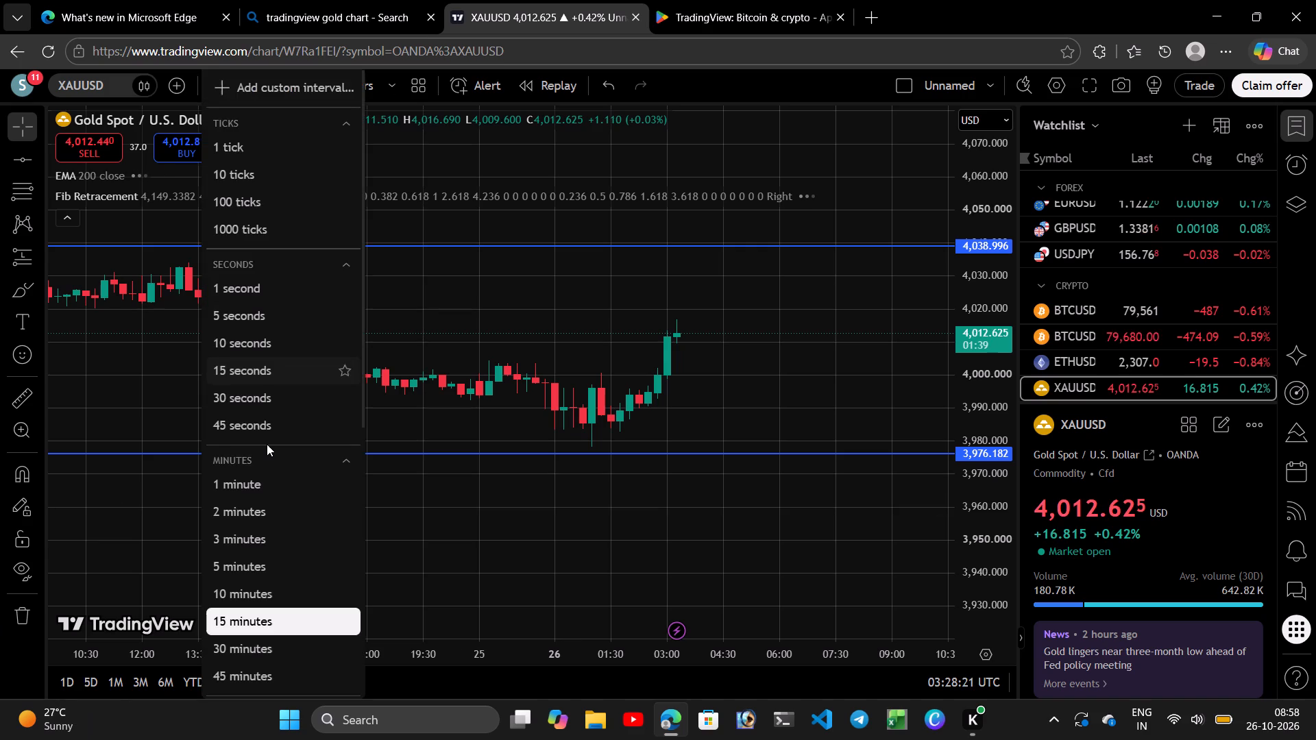
scroll(267, 444, "down", 2)
left_click(260, 567)
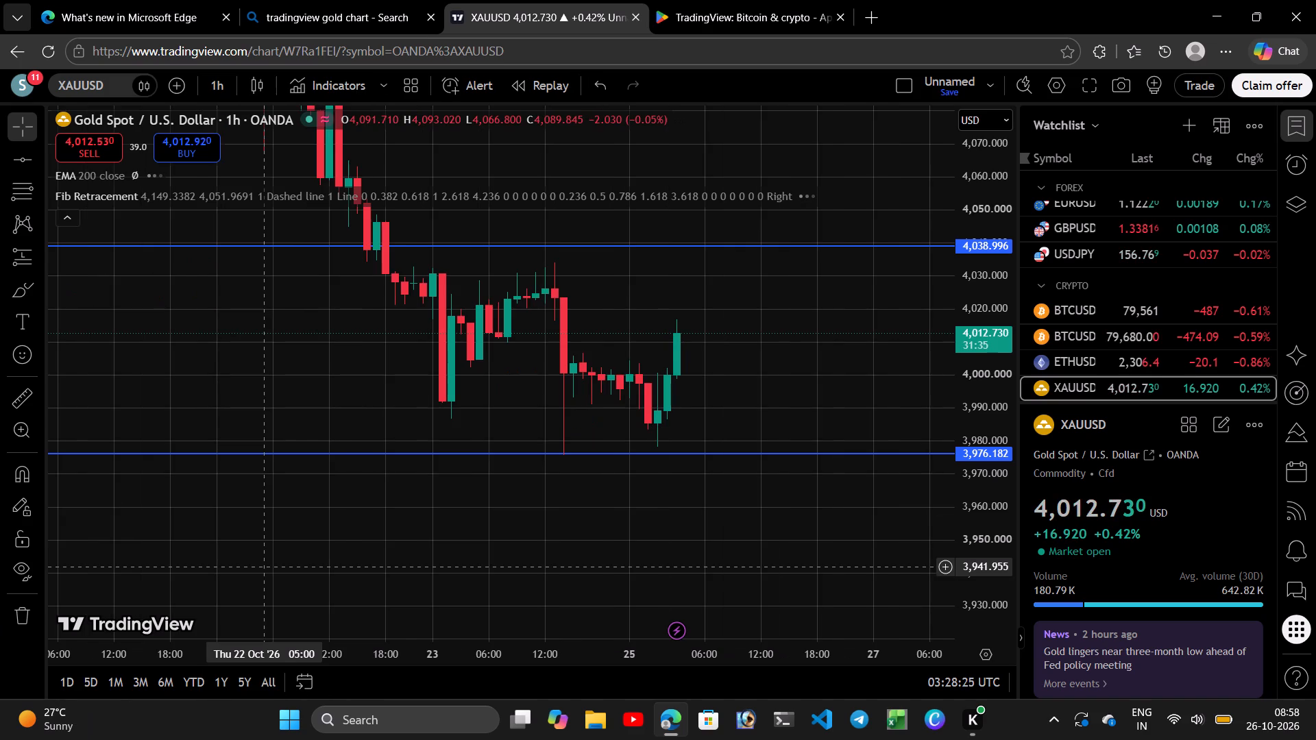
left_click_drag(368, 416, 308, 558)
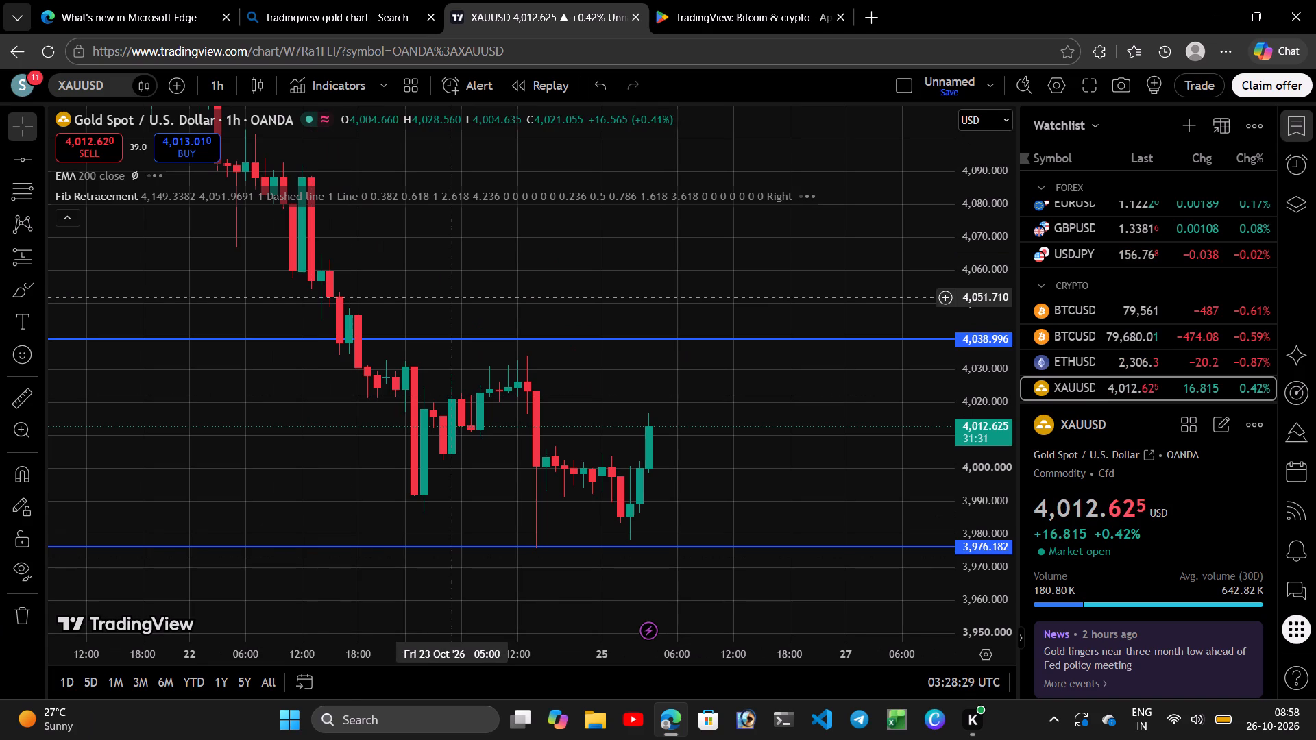
Lower the upper horizontal level line to about 4,034.416, at the 23 Oct swing high following the decline.
left_click_drag(411, 288, 413, 423)
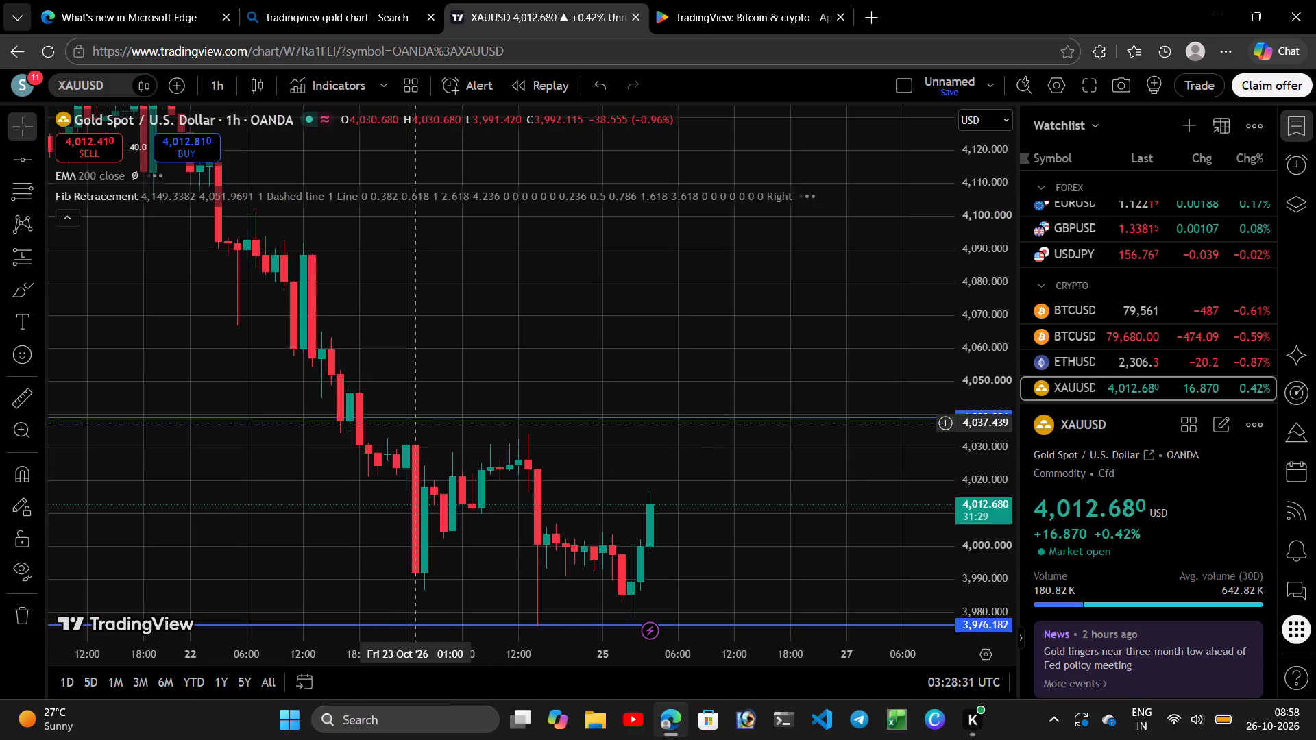
scroll(505, 443, "up", 3)
scroll(505, 443, "down", 5)
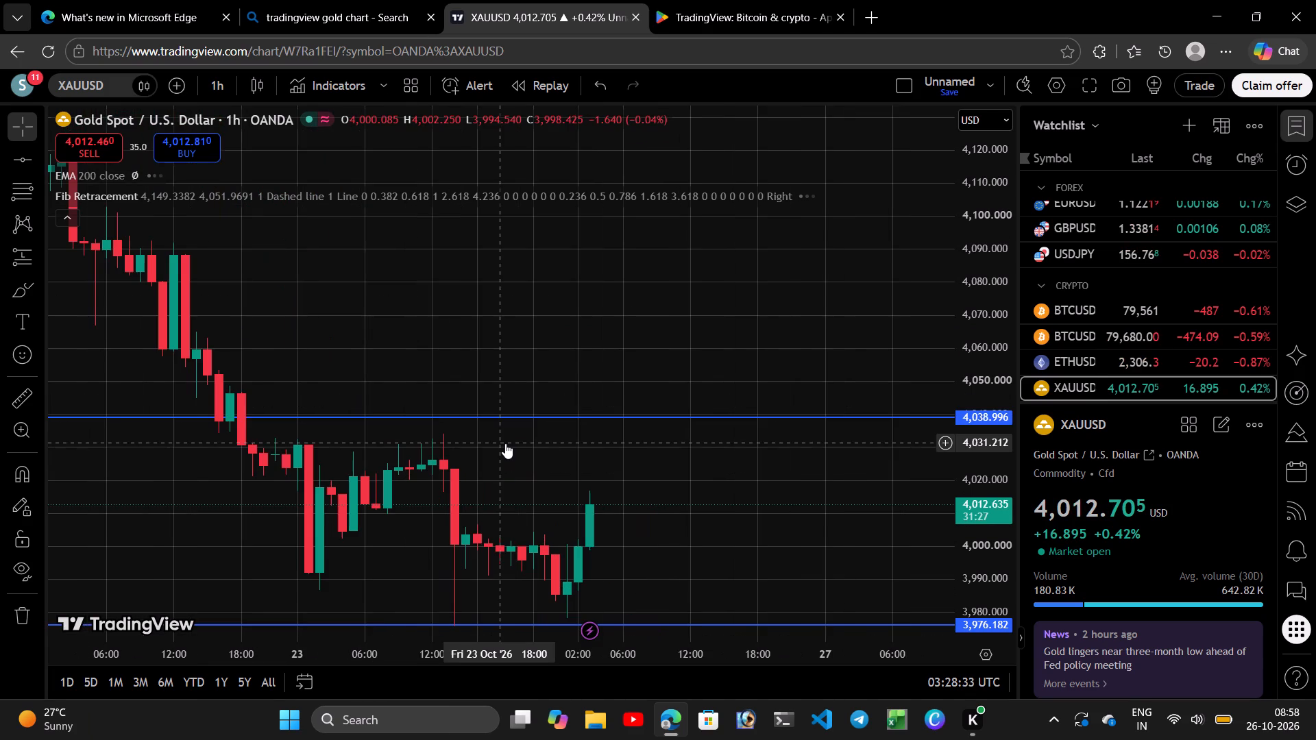
scroll(506, 443, "down", 3)
left_click_drag(639, 362, 639, 412)
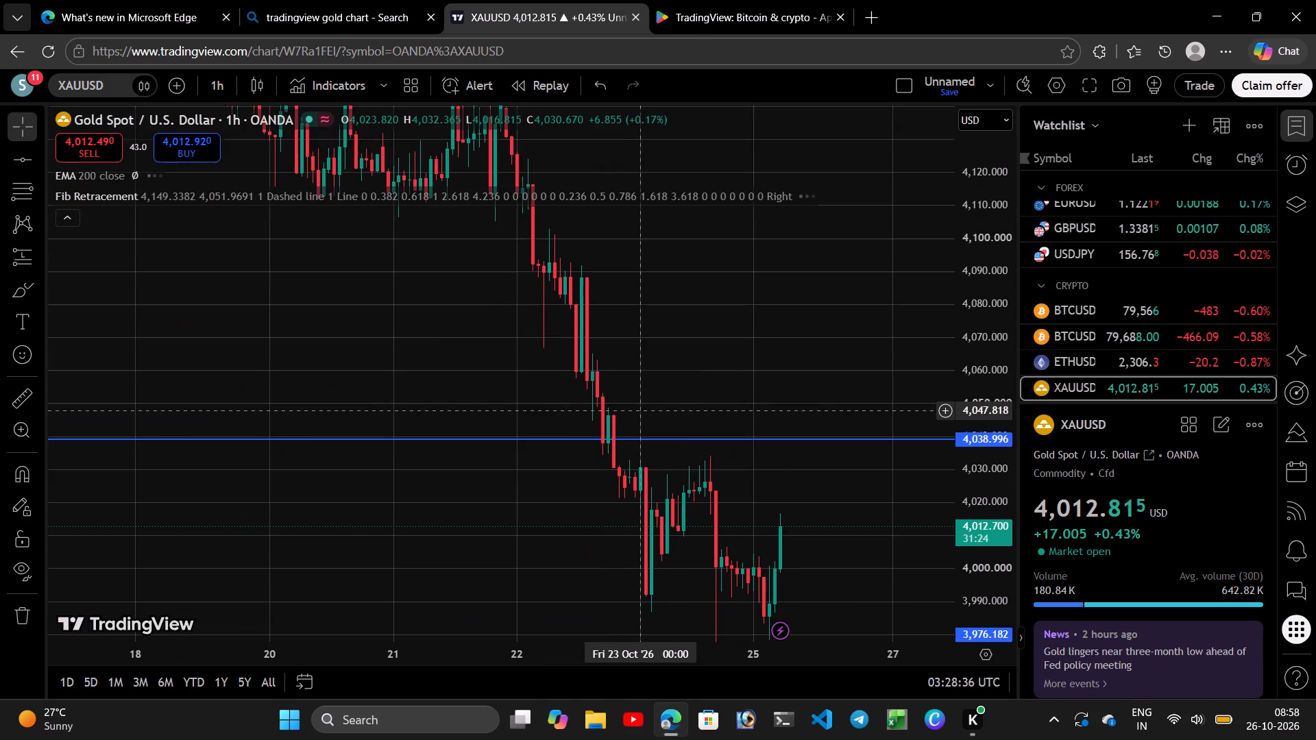
left_click_drag(639, 412, 543, 429)
scroll(543, 427, "down", 4)
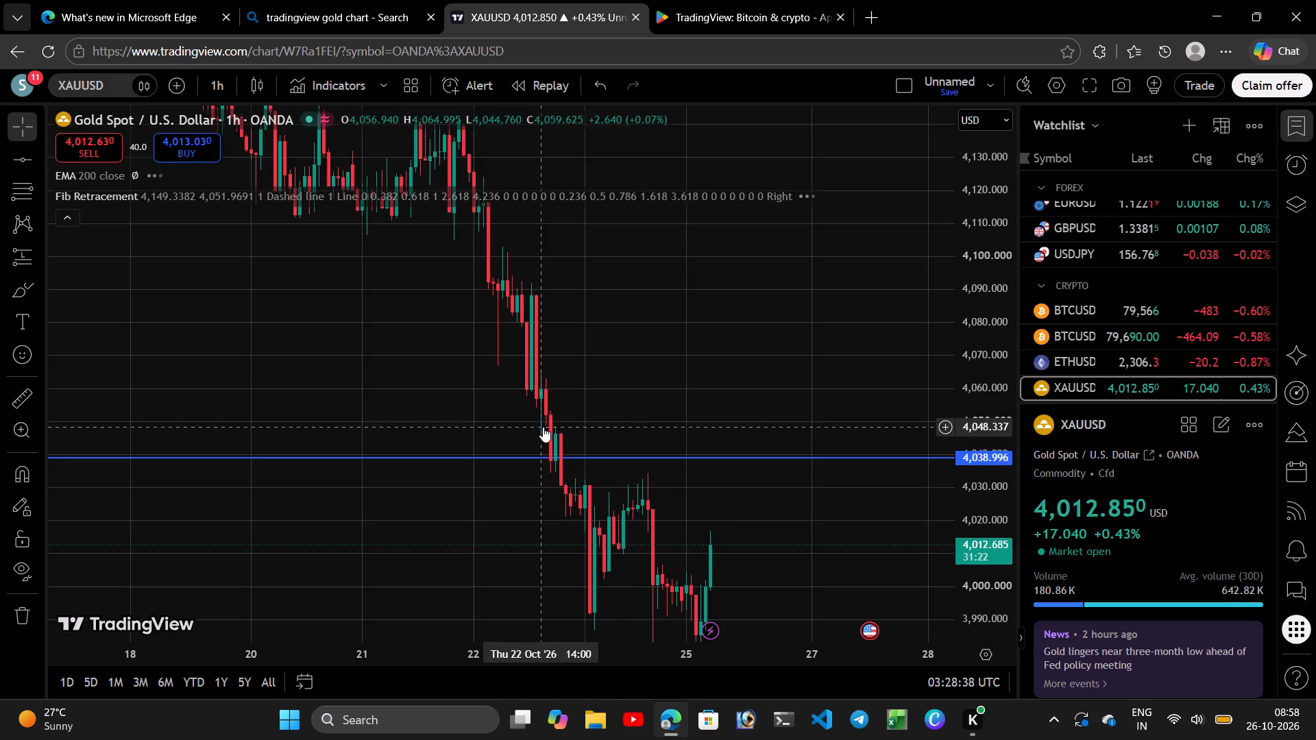
left_click_drag(968, 318, 968, 461)
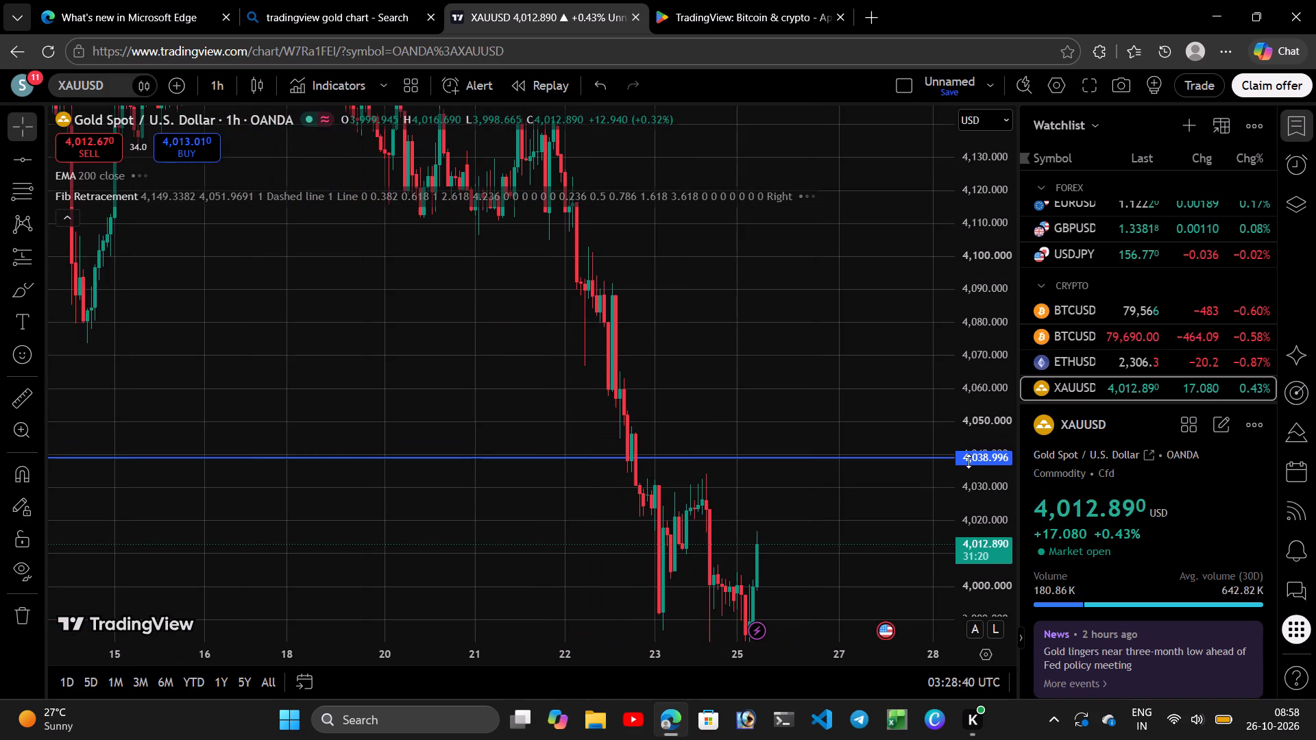
left_click_drag(968, 461, 968, 474)
left_click_drag(800, 465, 687, 473)
scroll(687, 473, "up", 4)
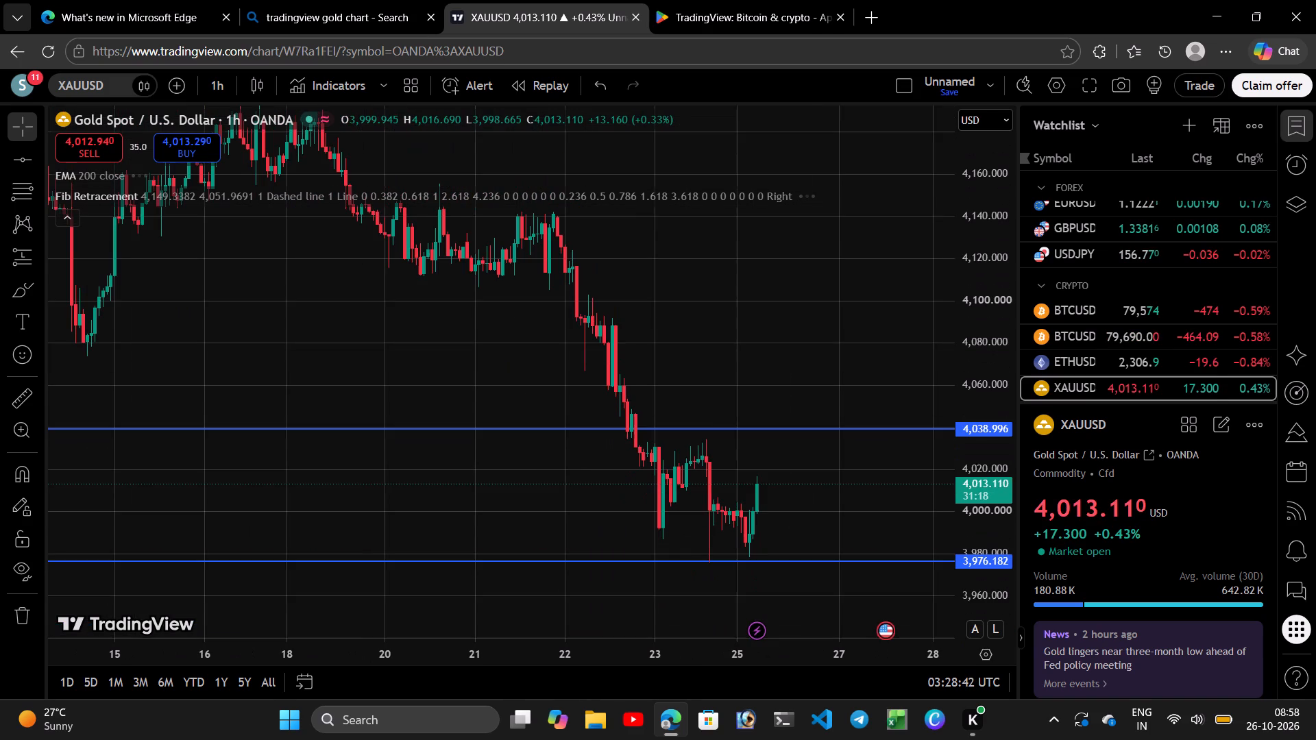
scroll(687, 473, "up", 2)
left_click_drag(622, 432, 699, 443)
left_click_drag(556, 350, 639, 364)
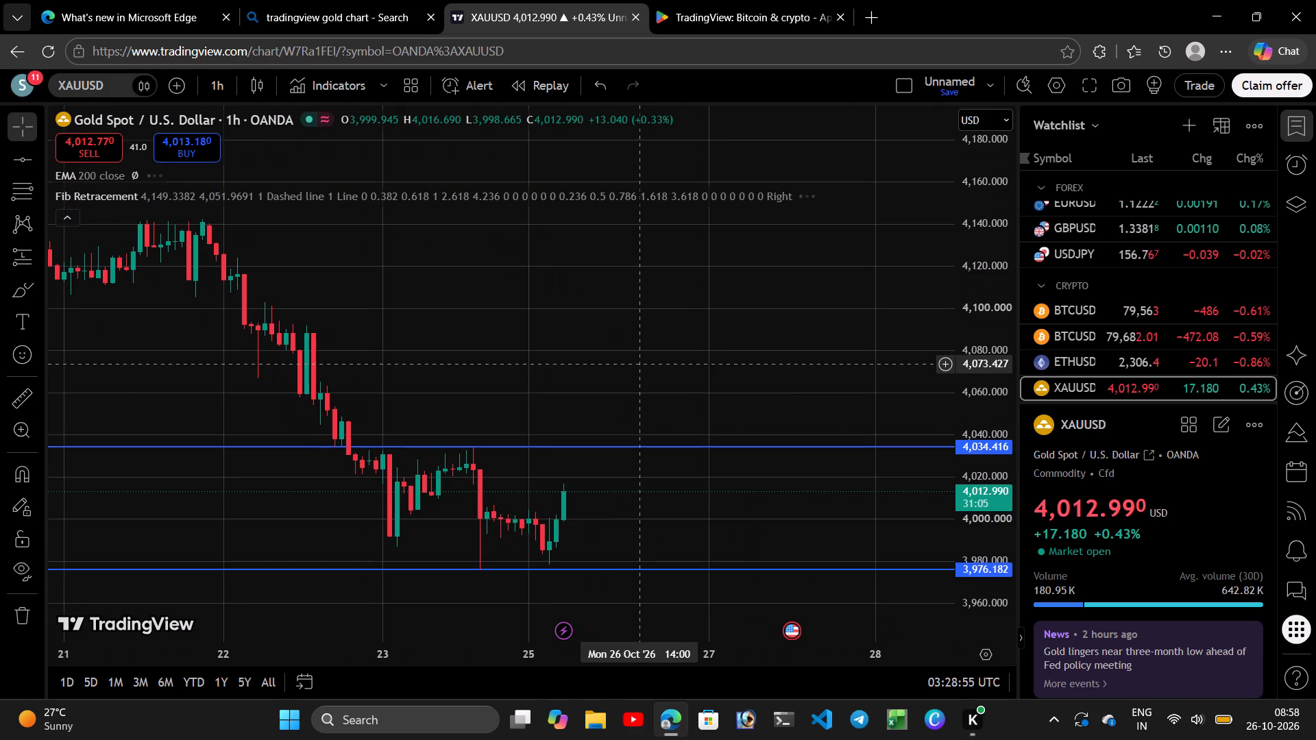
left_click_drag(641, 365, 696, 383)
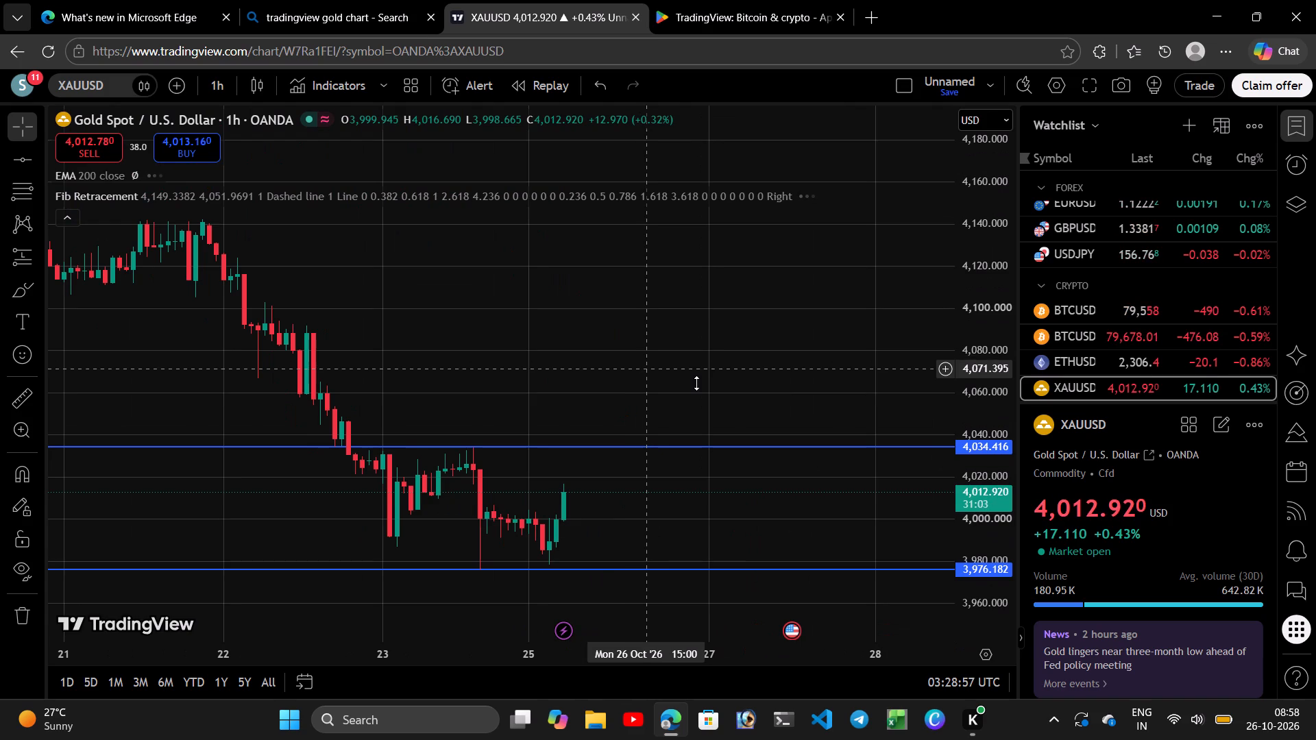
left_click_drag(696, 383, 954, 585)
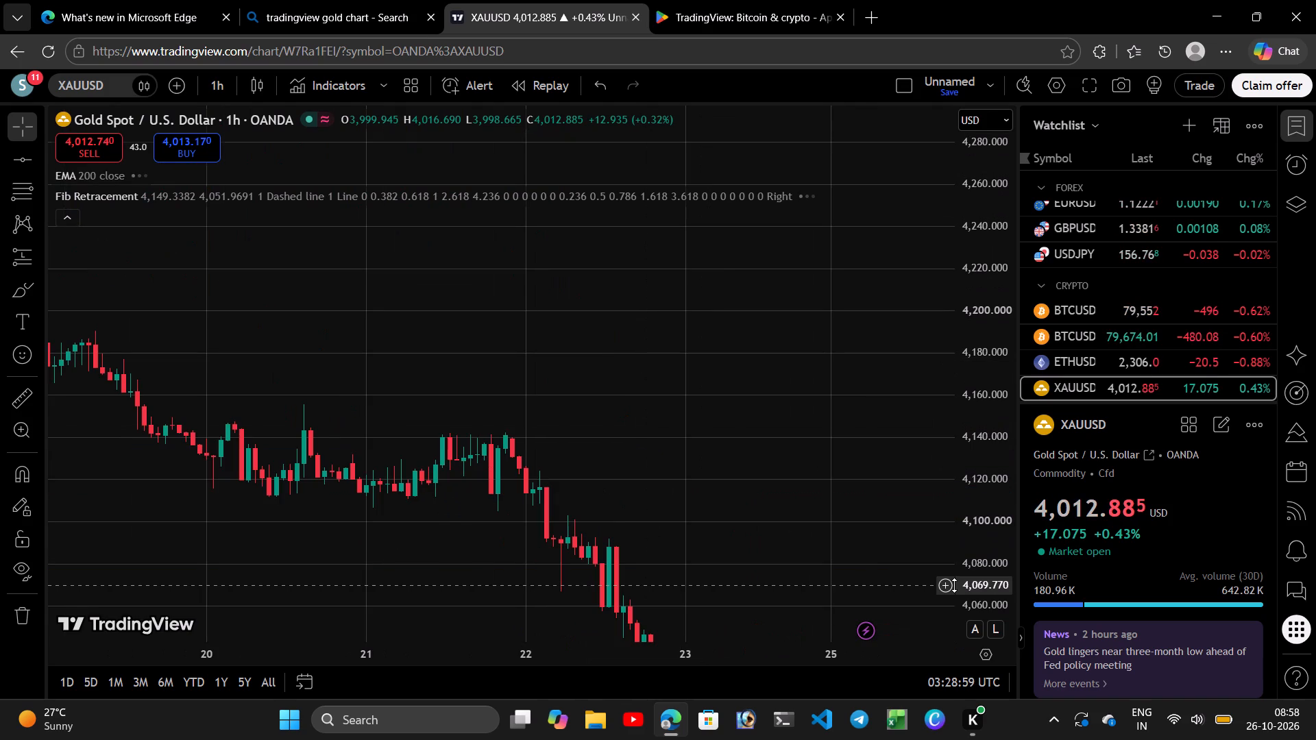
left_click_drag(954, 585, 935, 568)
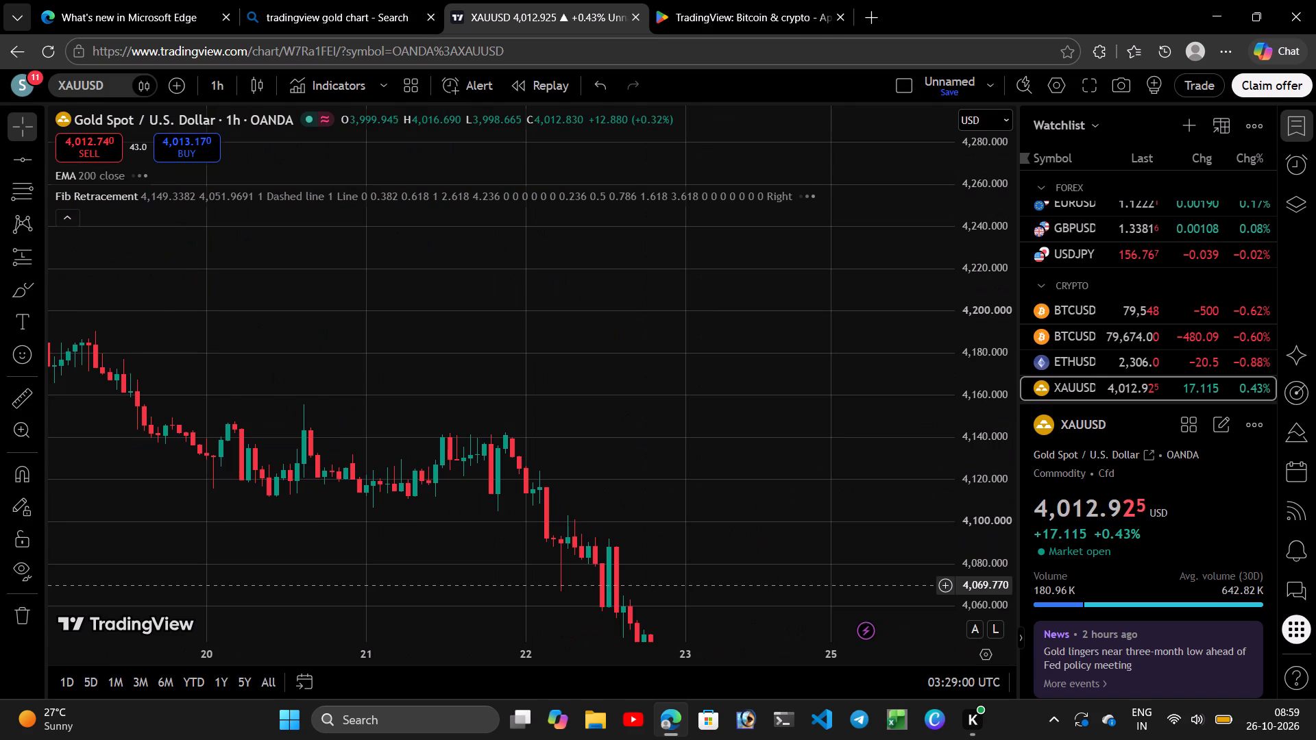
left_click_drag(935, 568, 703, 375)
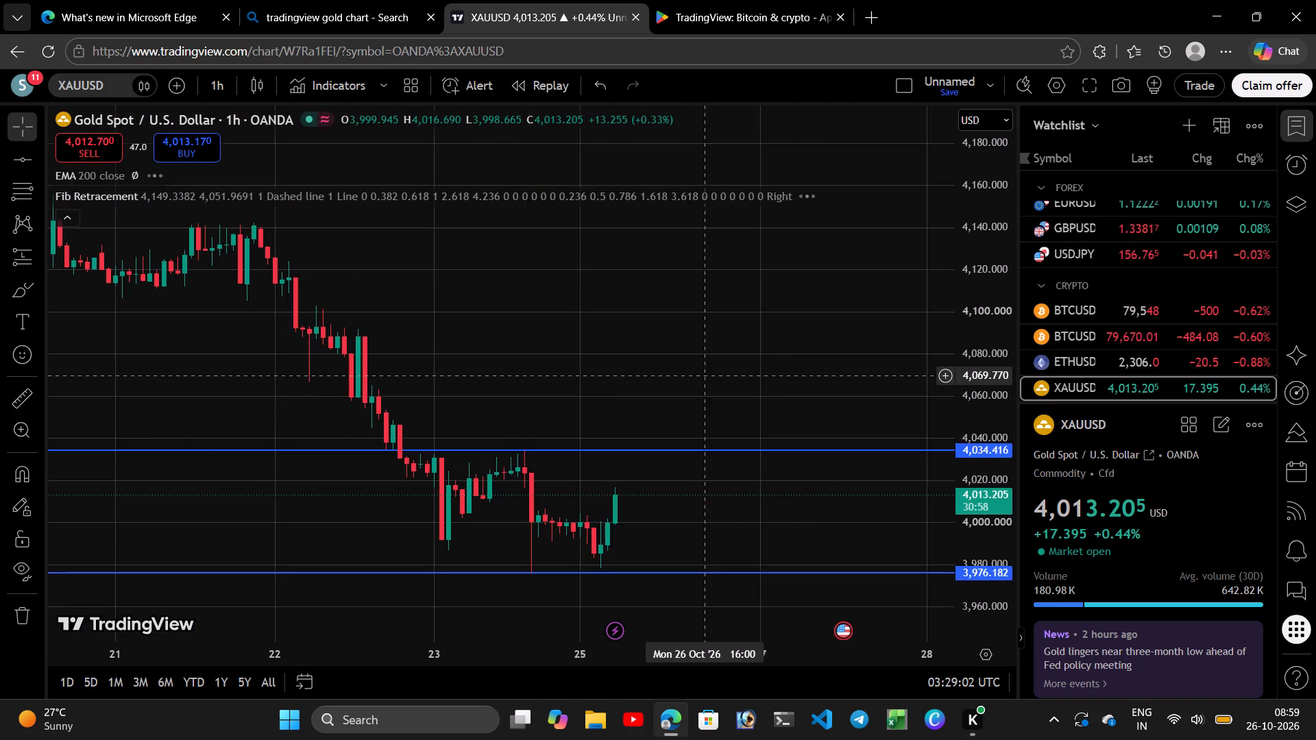
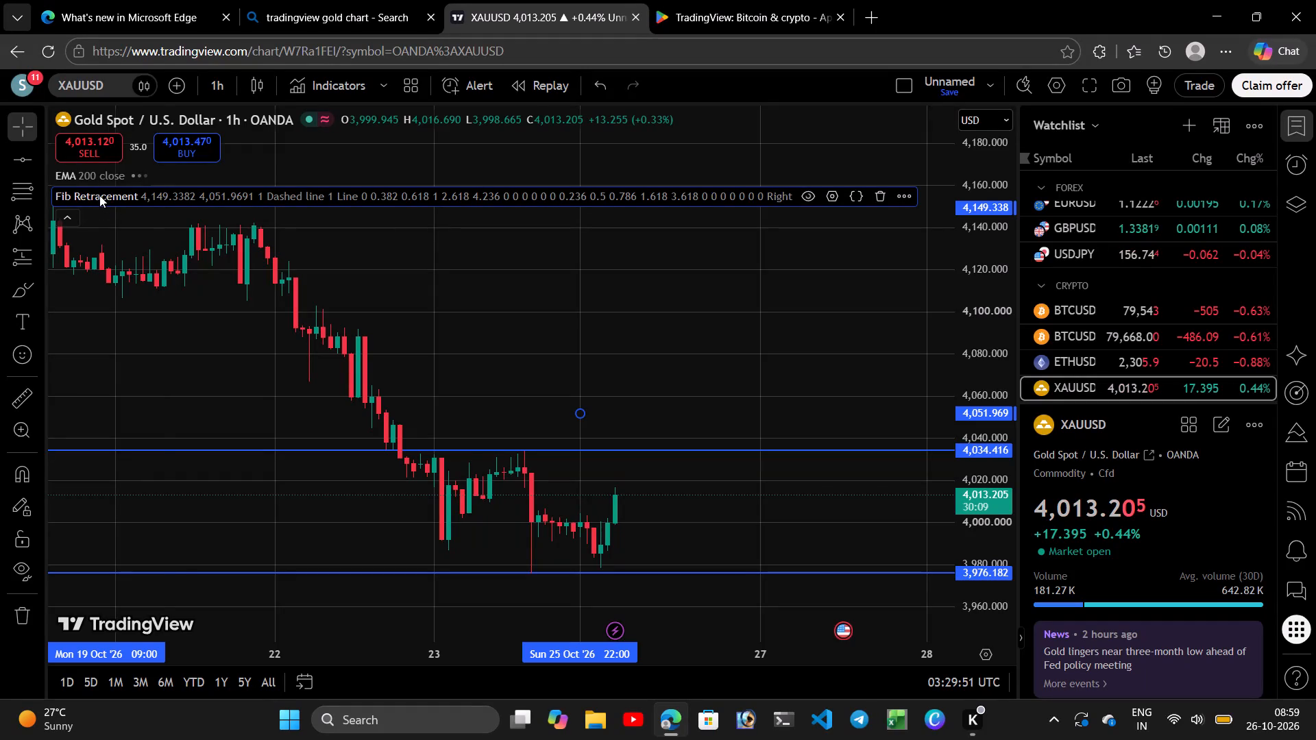
Disable the 2.618 and 1.618 levels in the Fib Retracement's input settings.
left_click(827, 191)
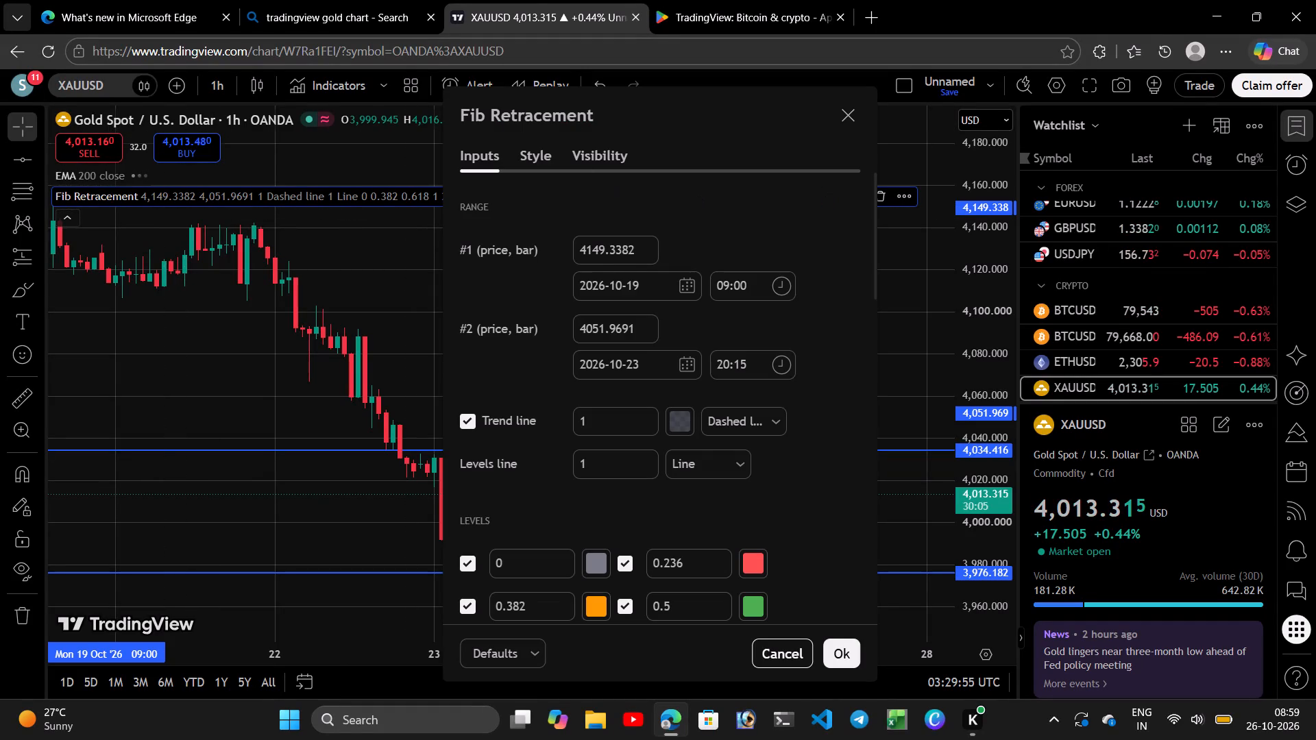
scroll(559, 269, "down", 2)
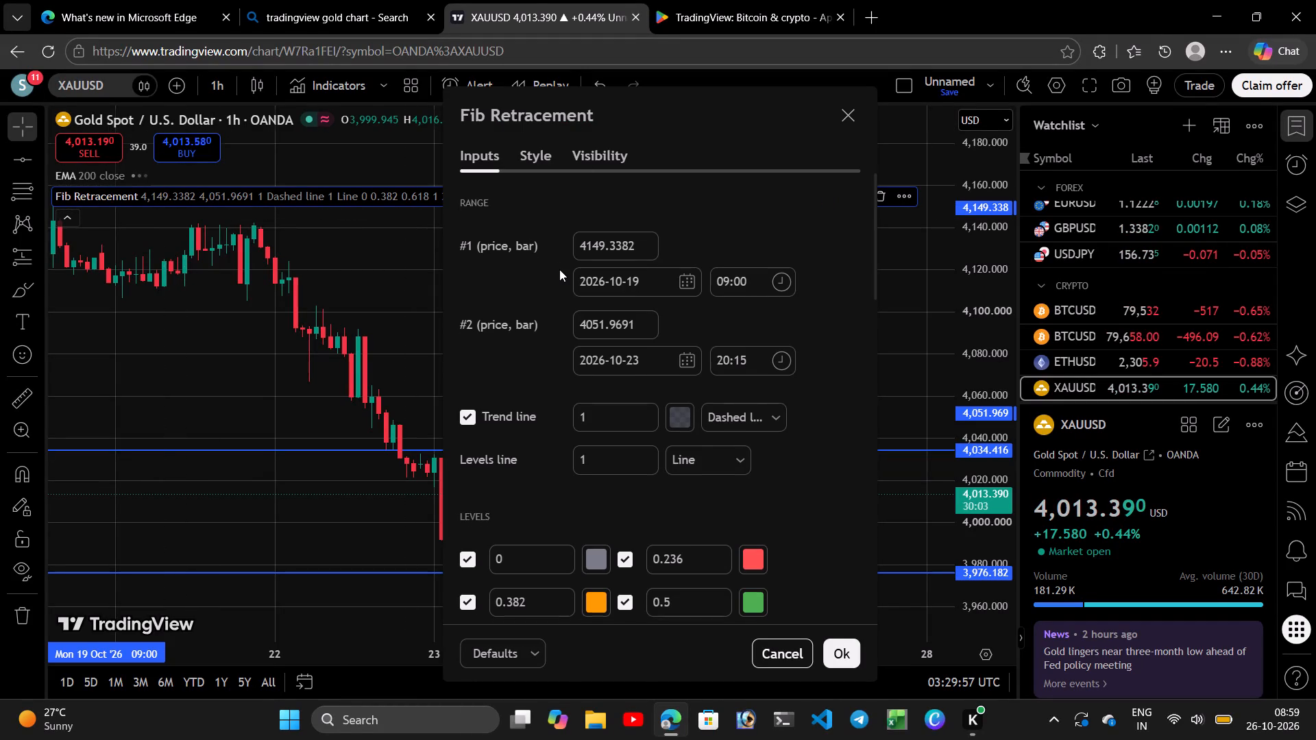
scroll(559, 269, "down", 2)
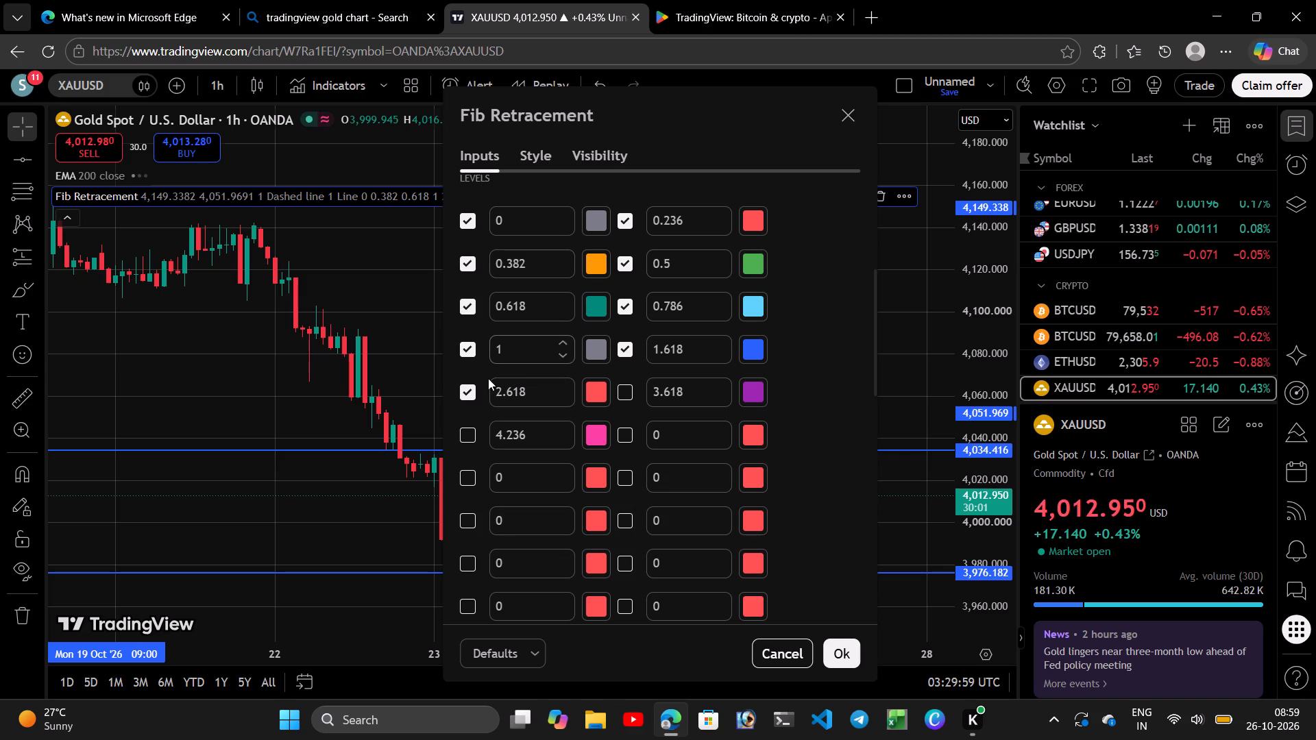
left_click(470, 392)
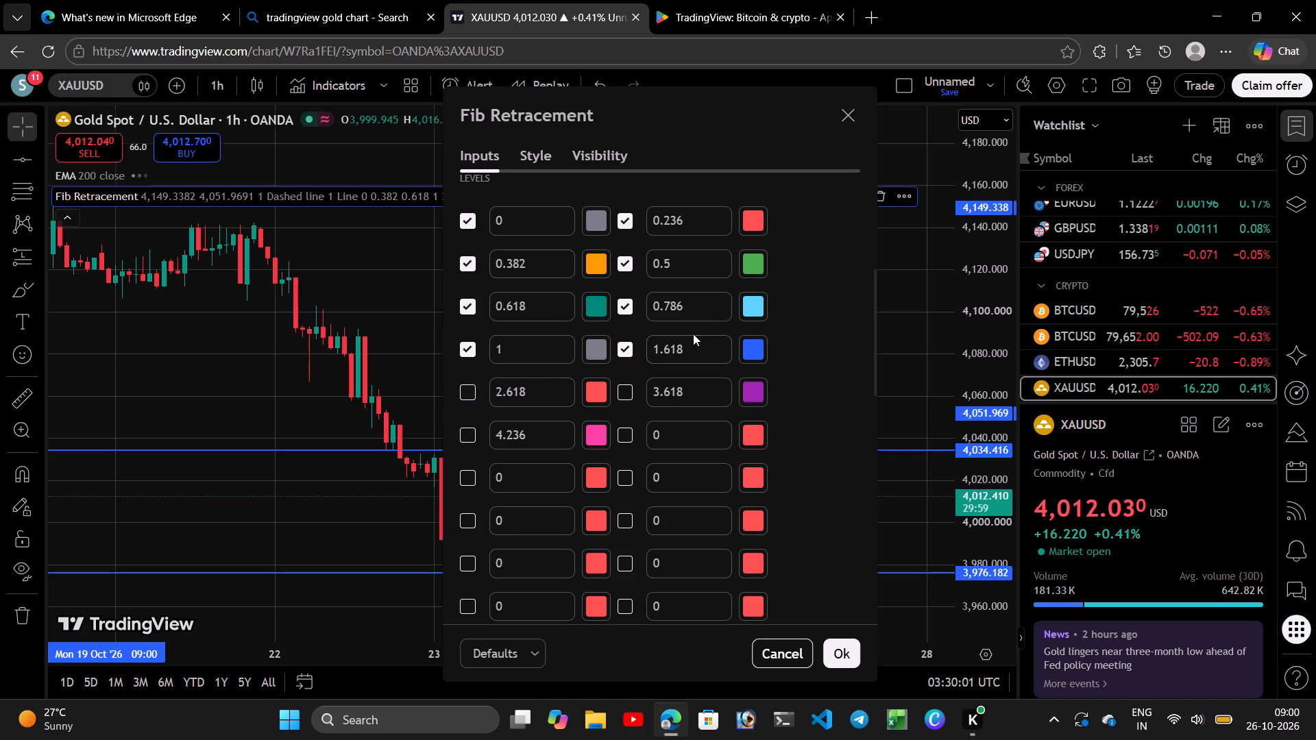
left_click(618, 352)
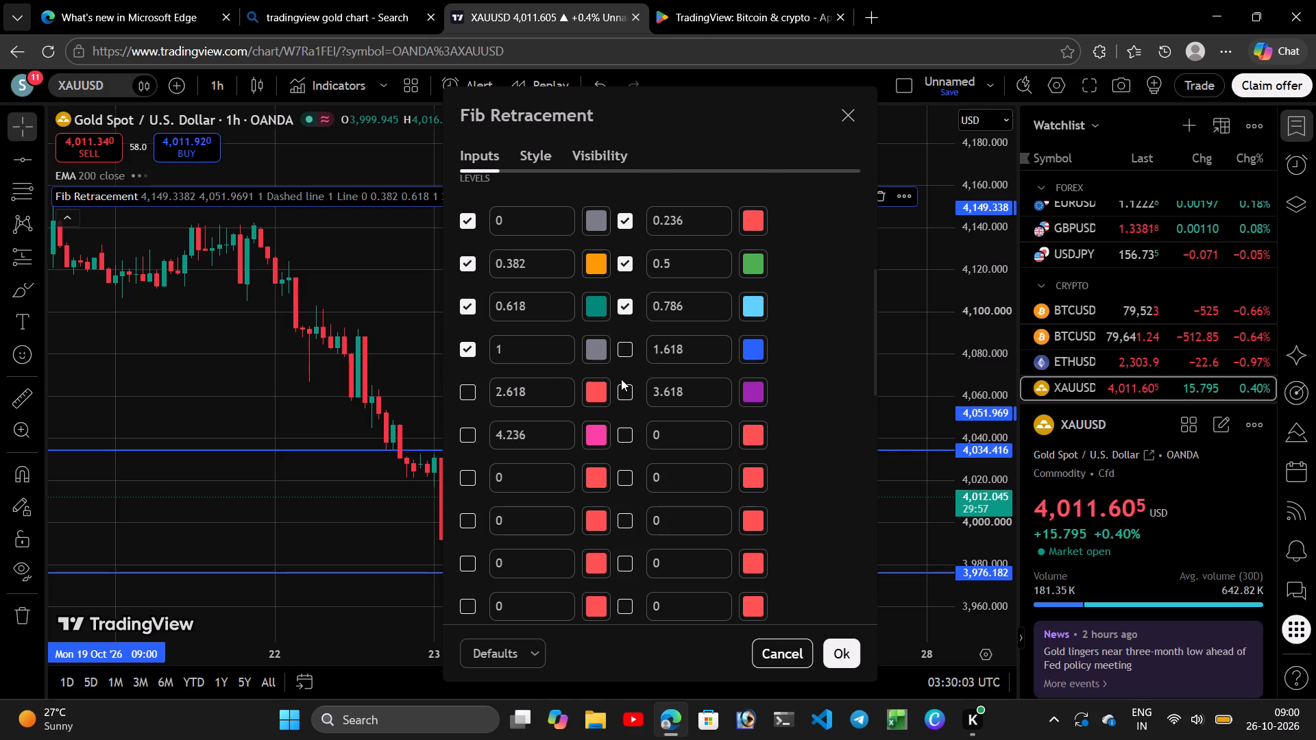
scroll(598, 414, "down", 2)
scroll(598, 414, "up", 2)
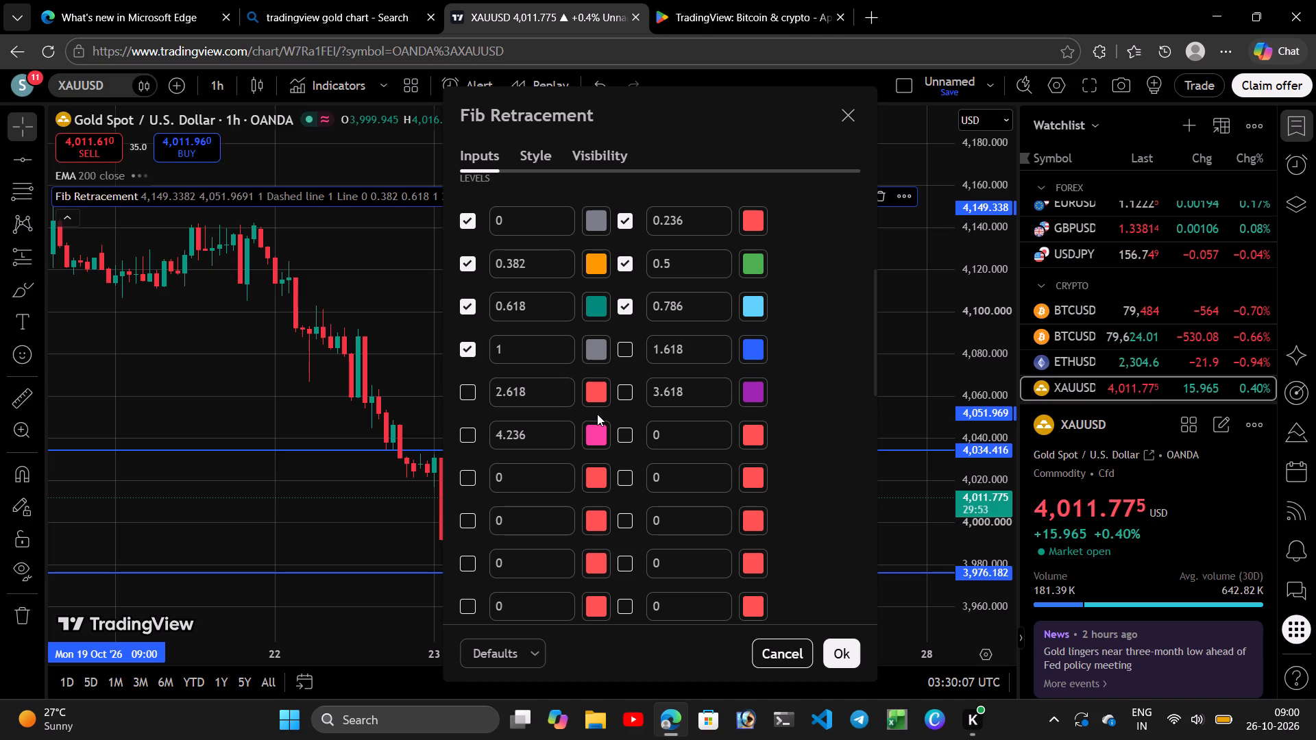
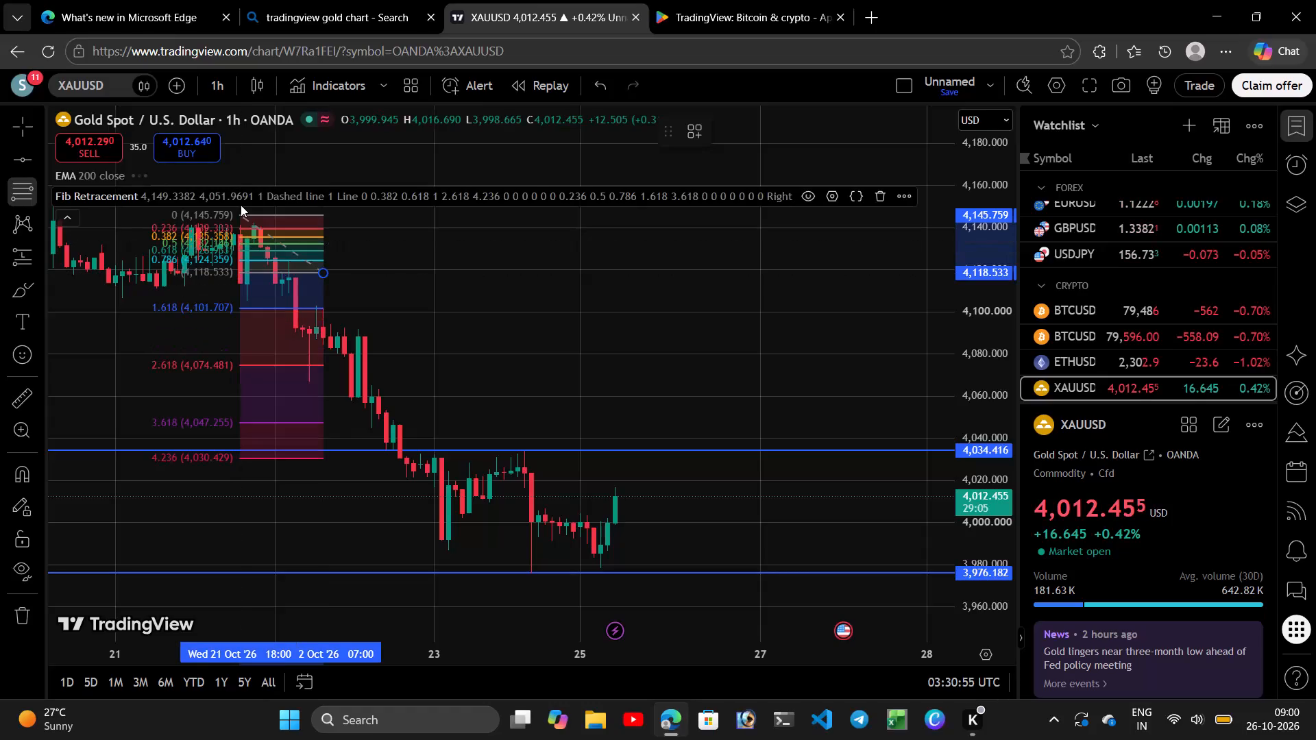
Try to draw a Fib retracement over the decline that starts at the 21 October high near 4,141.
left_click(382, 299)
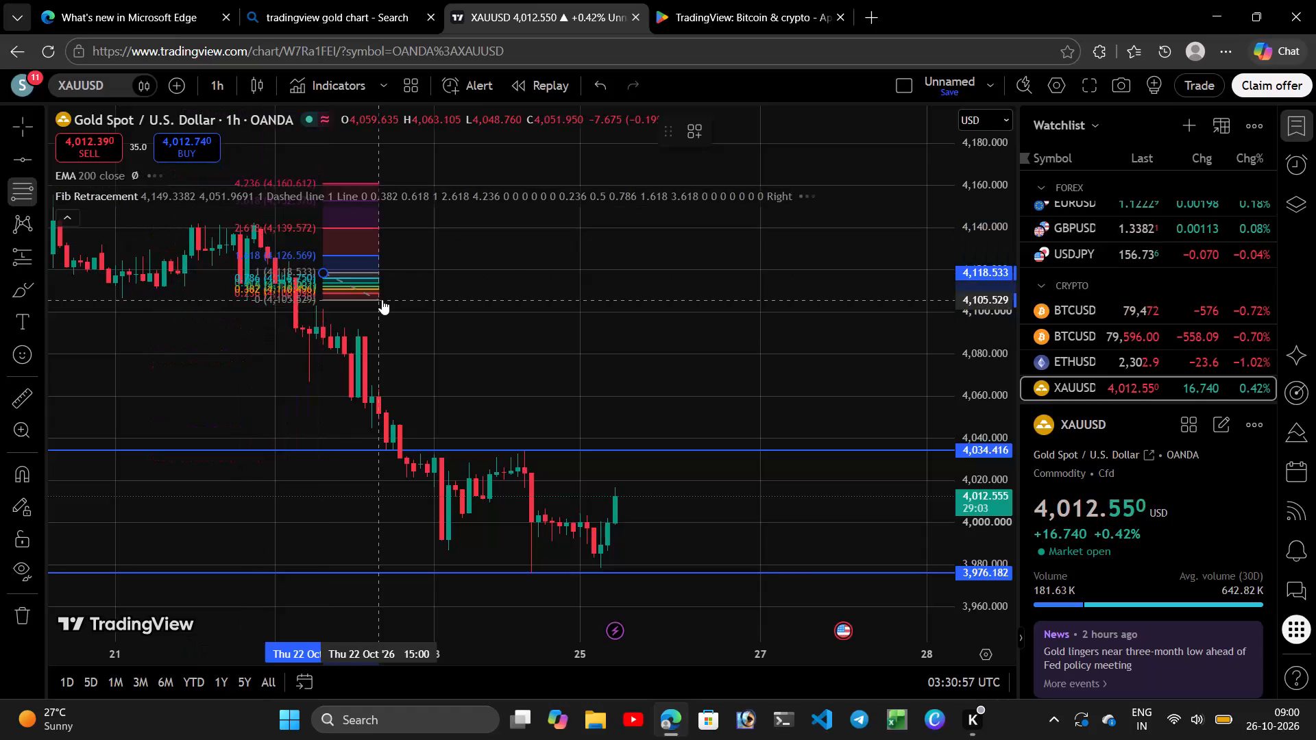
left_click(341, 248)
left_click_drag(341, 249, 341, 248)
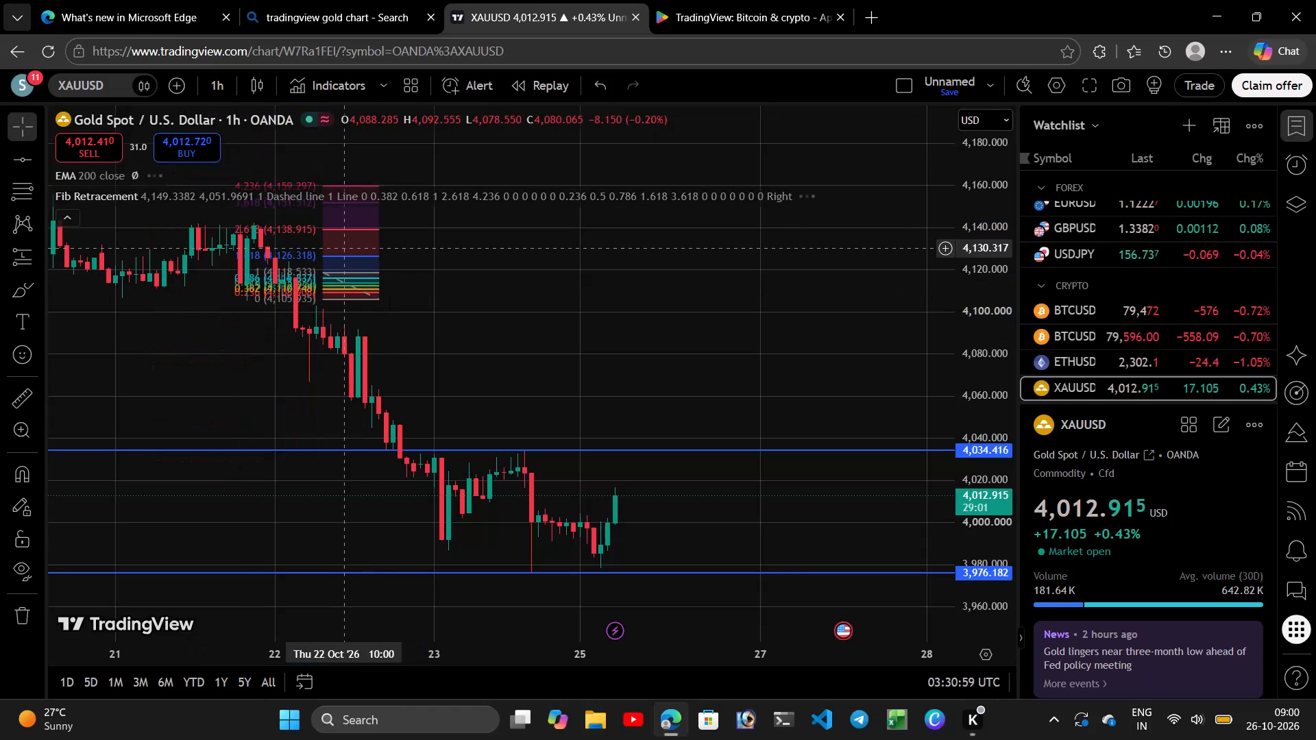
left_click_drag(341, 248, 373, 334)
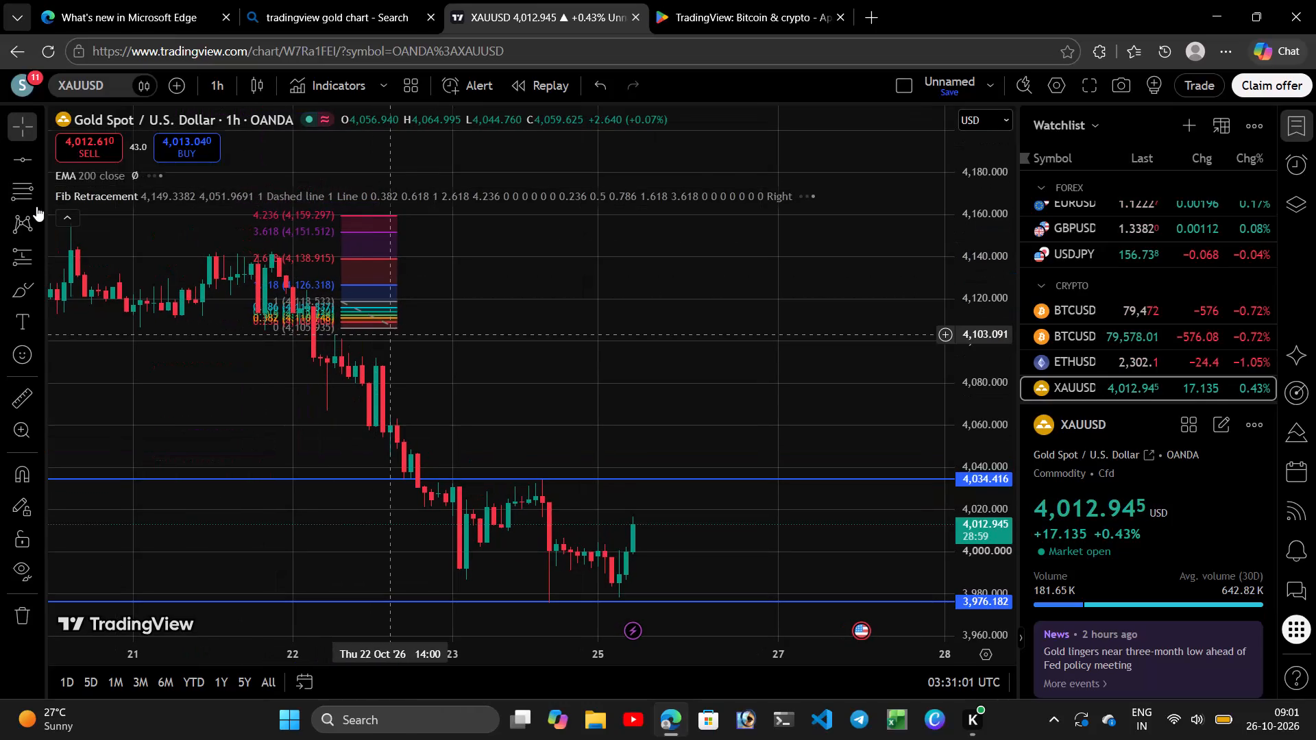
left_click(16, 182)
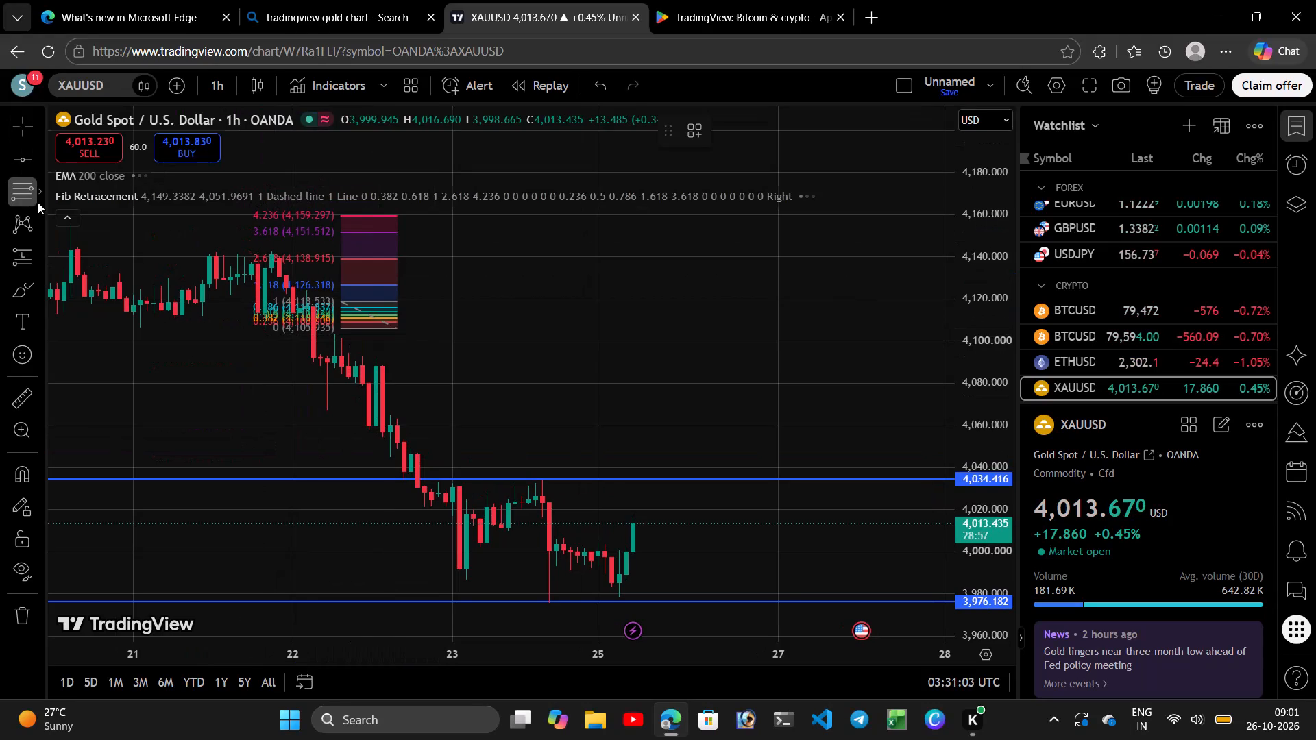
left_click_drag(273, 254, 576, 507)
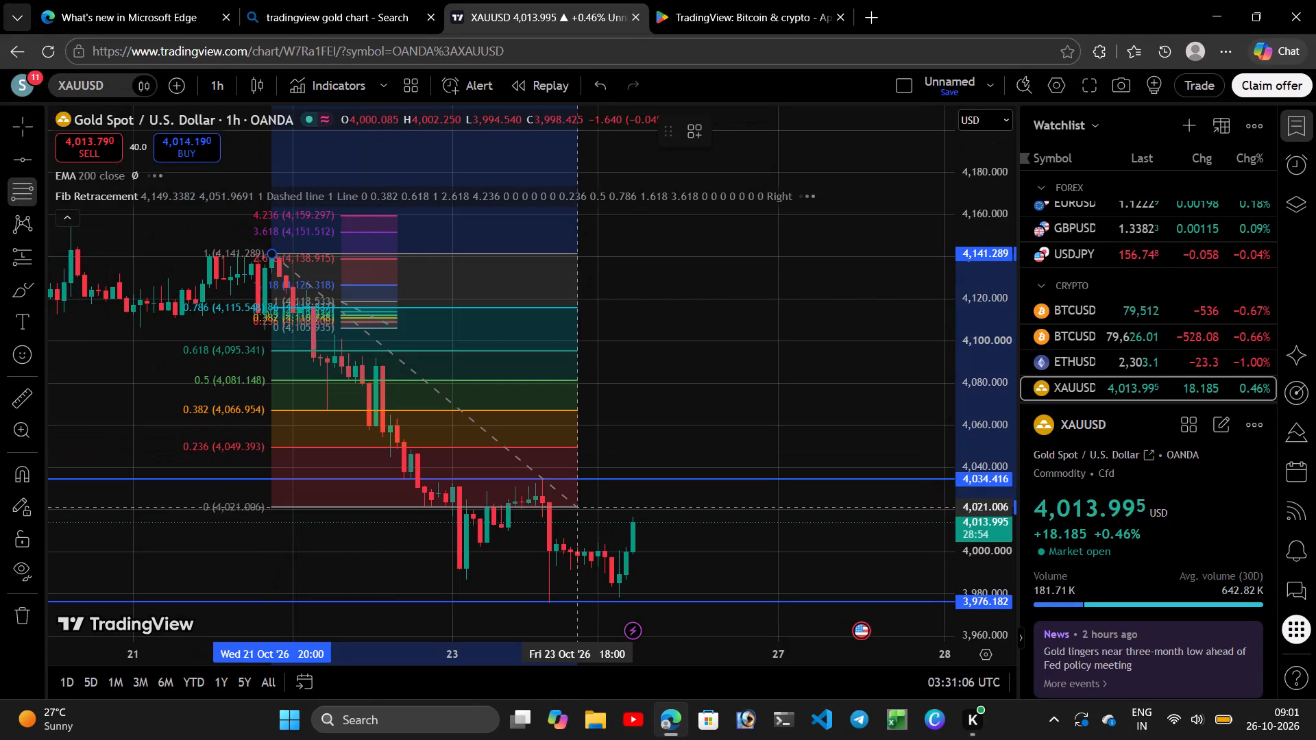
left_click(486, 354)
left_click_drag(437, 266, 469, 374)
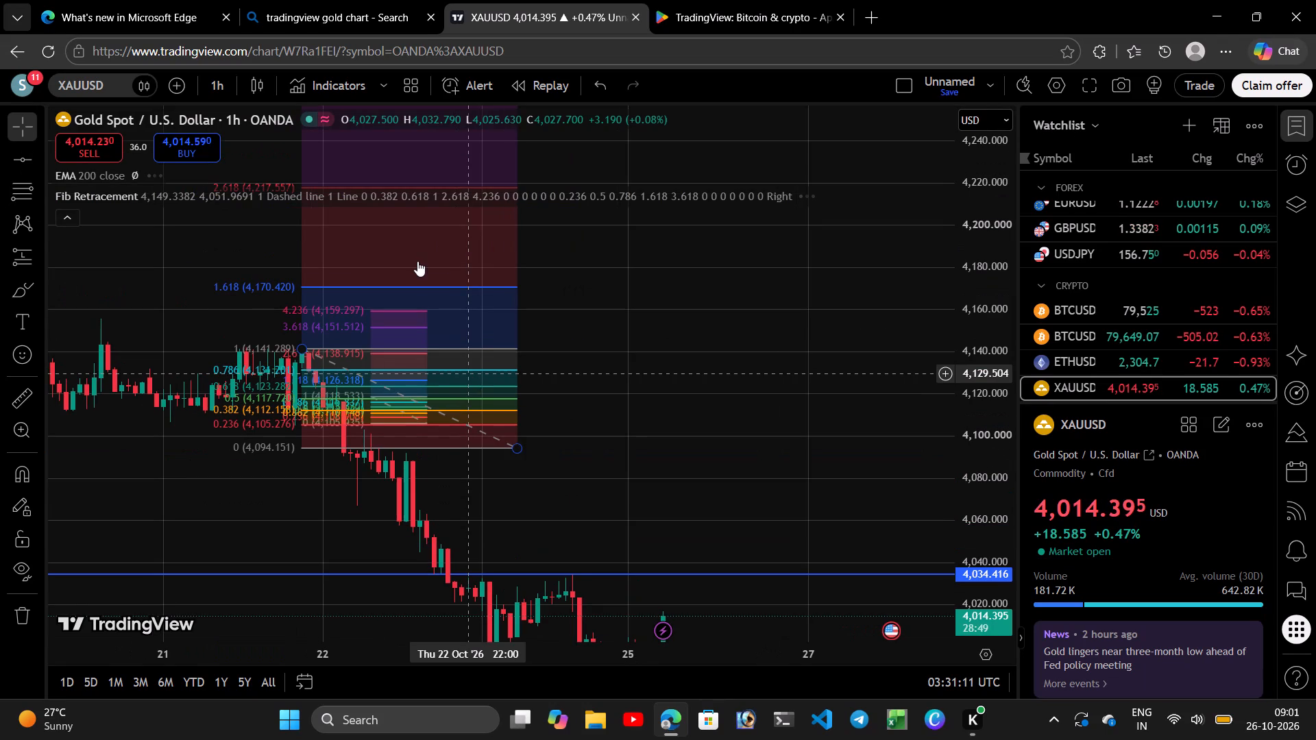
Remove all four drawings from the chart, including the horizontal lines.
right_click(417, 245)
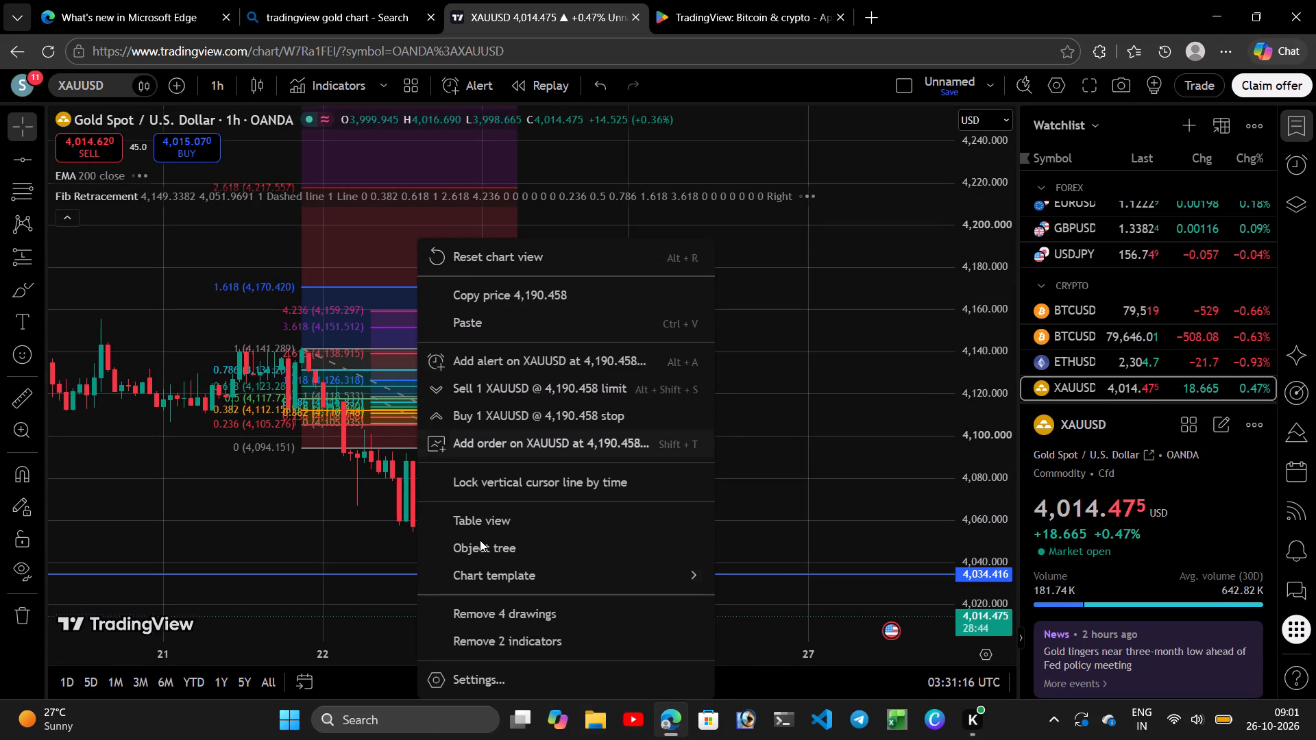
left_click(485, 608)
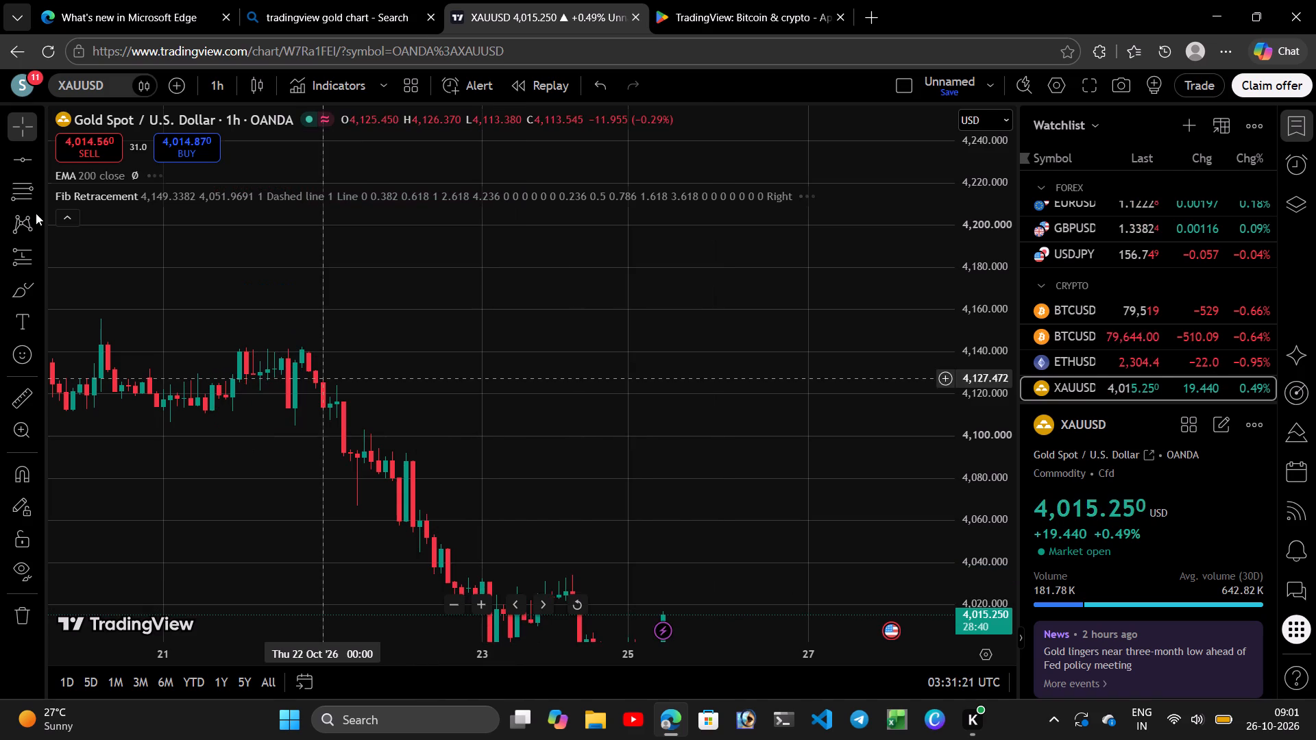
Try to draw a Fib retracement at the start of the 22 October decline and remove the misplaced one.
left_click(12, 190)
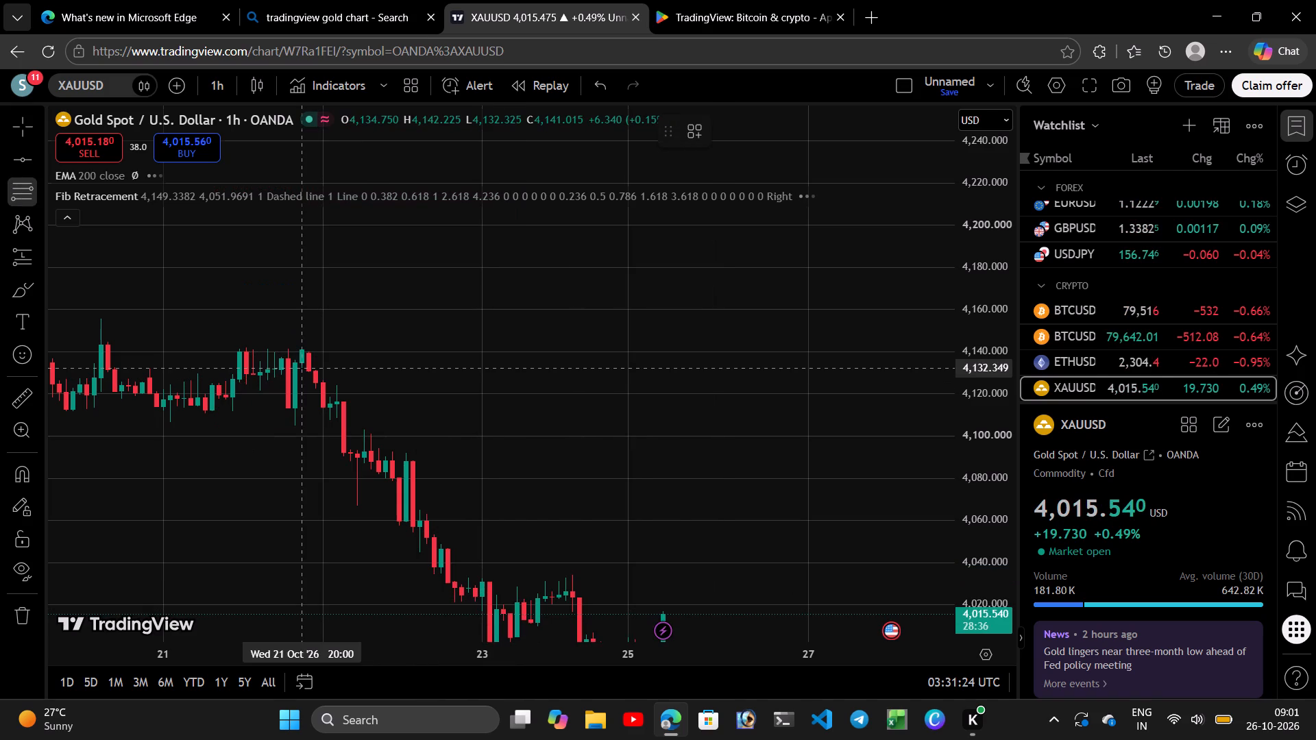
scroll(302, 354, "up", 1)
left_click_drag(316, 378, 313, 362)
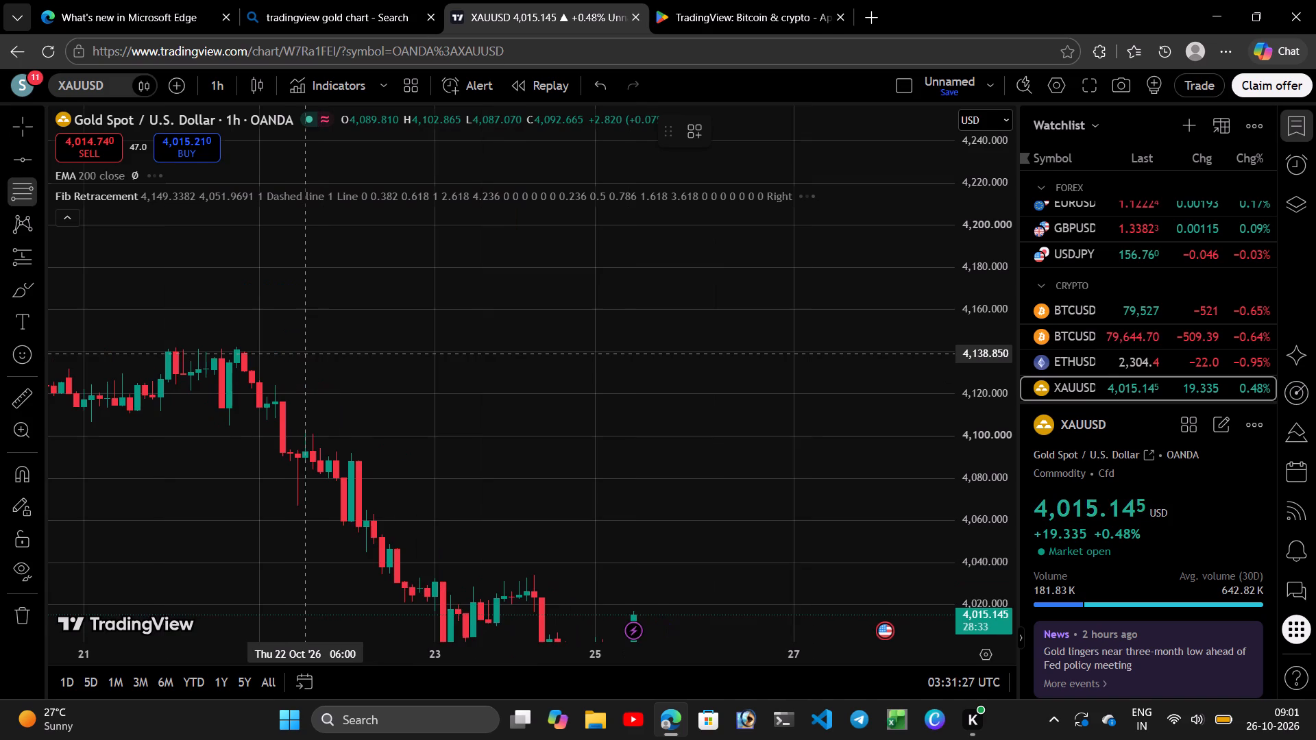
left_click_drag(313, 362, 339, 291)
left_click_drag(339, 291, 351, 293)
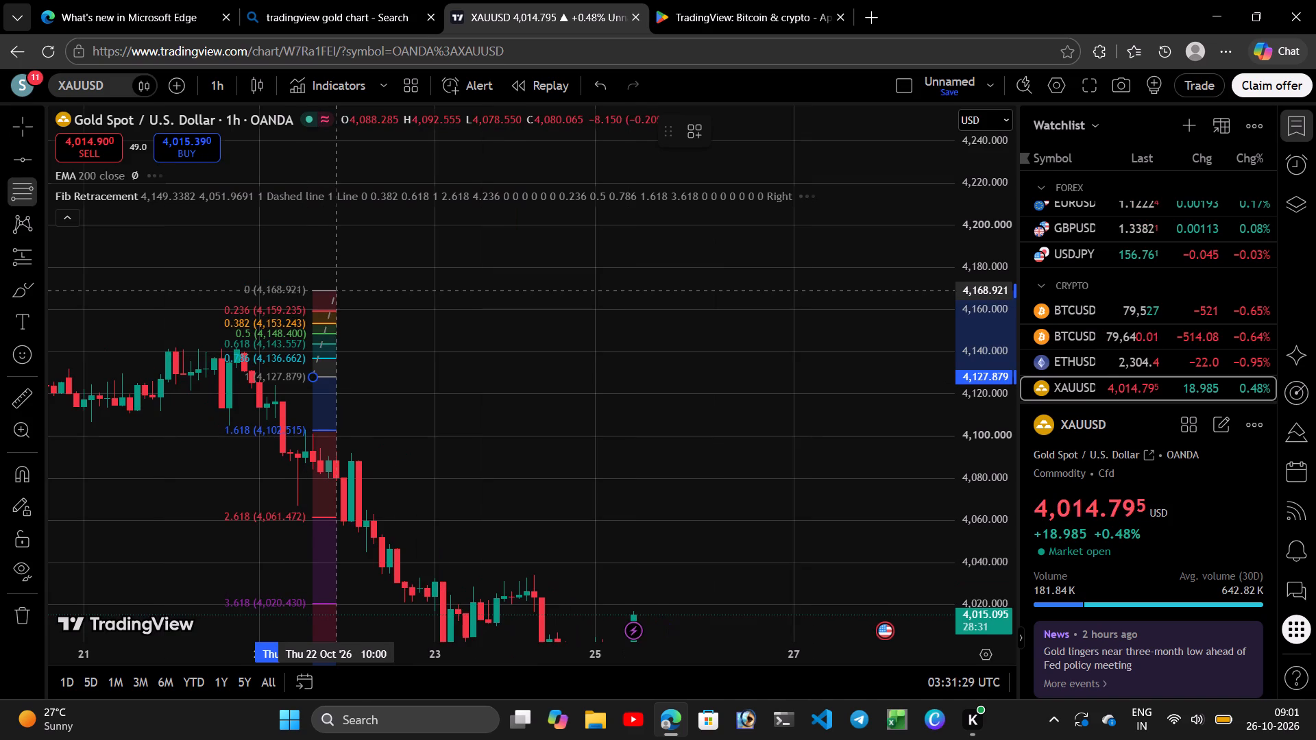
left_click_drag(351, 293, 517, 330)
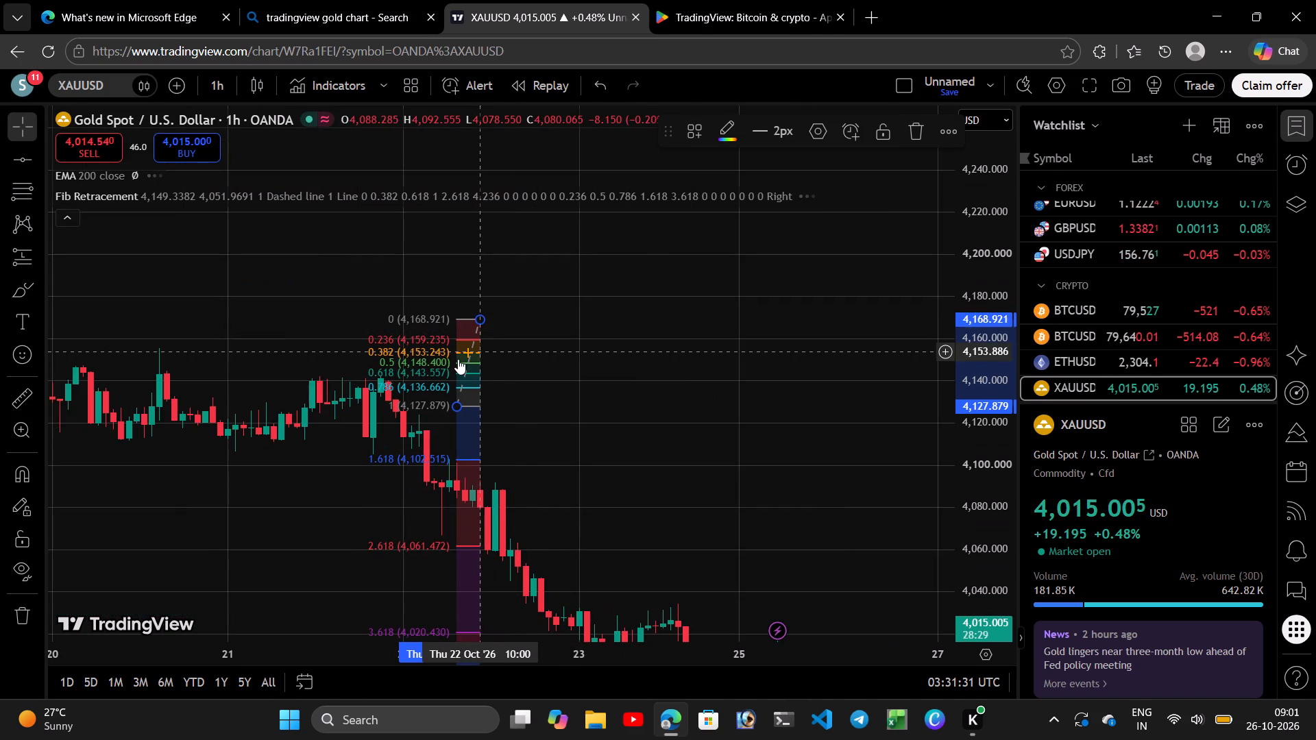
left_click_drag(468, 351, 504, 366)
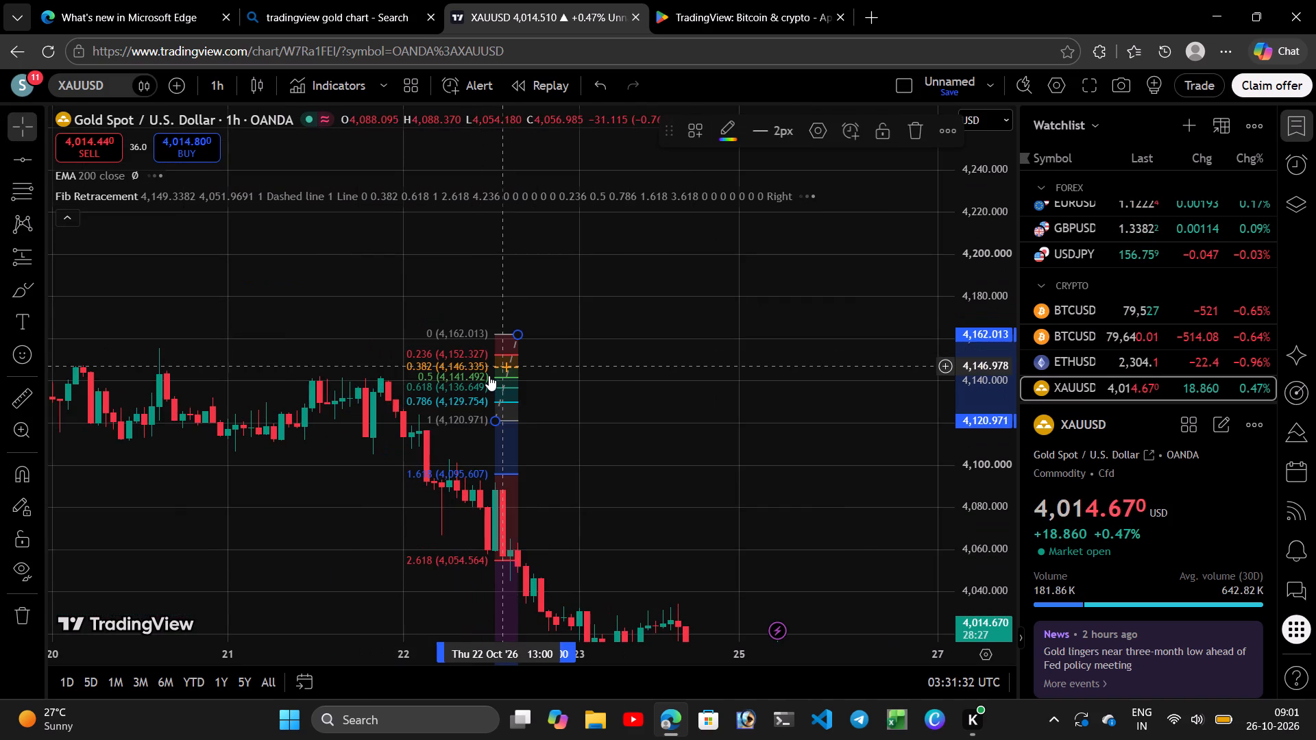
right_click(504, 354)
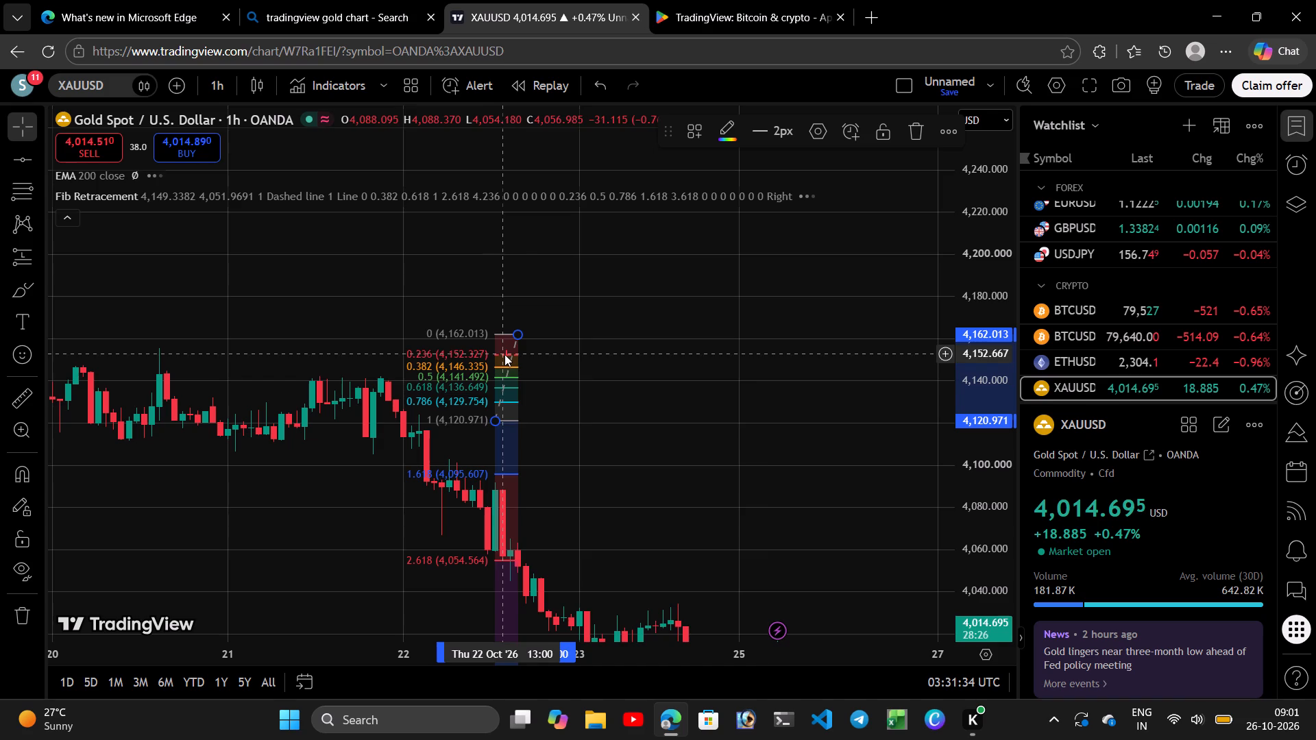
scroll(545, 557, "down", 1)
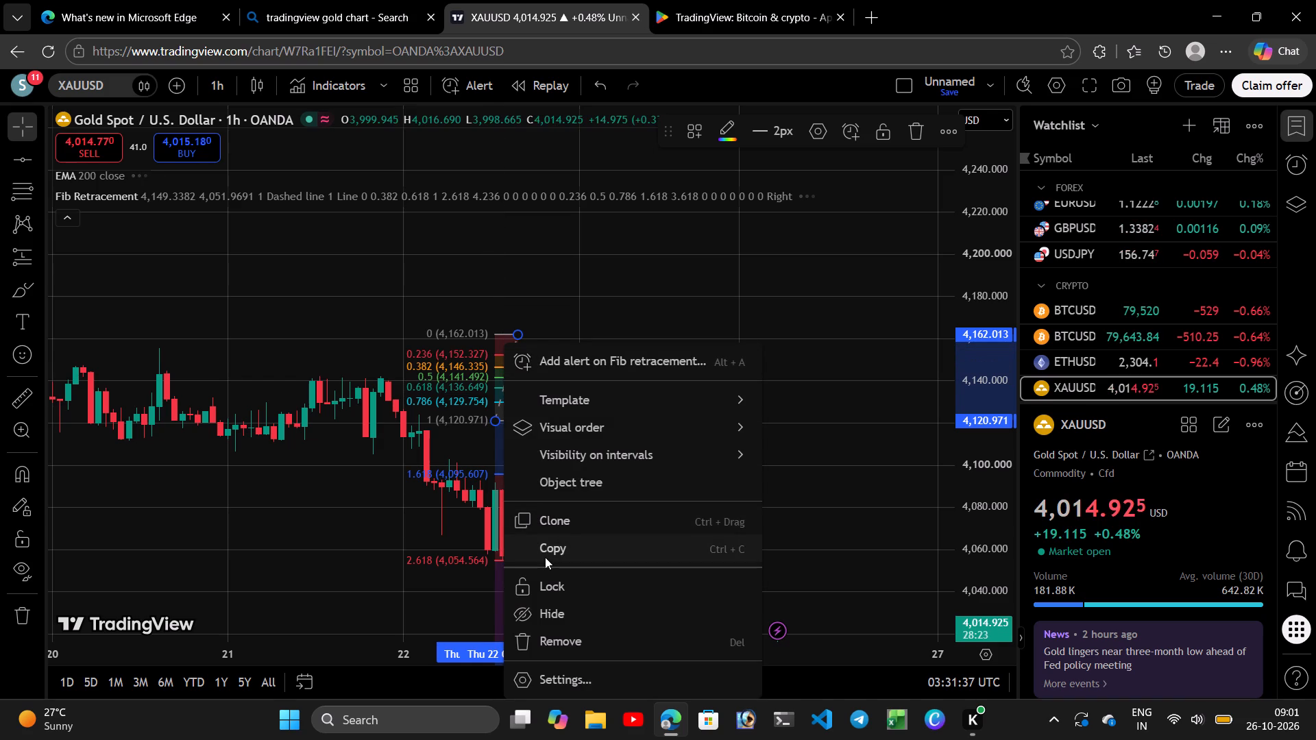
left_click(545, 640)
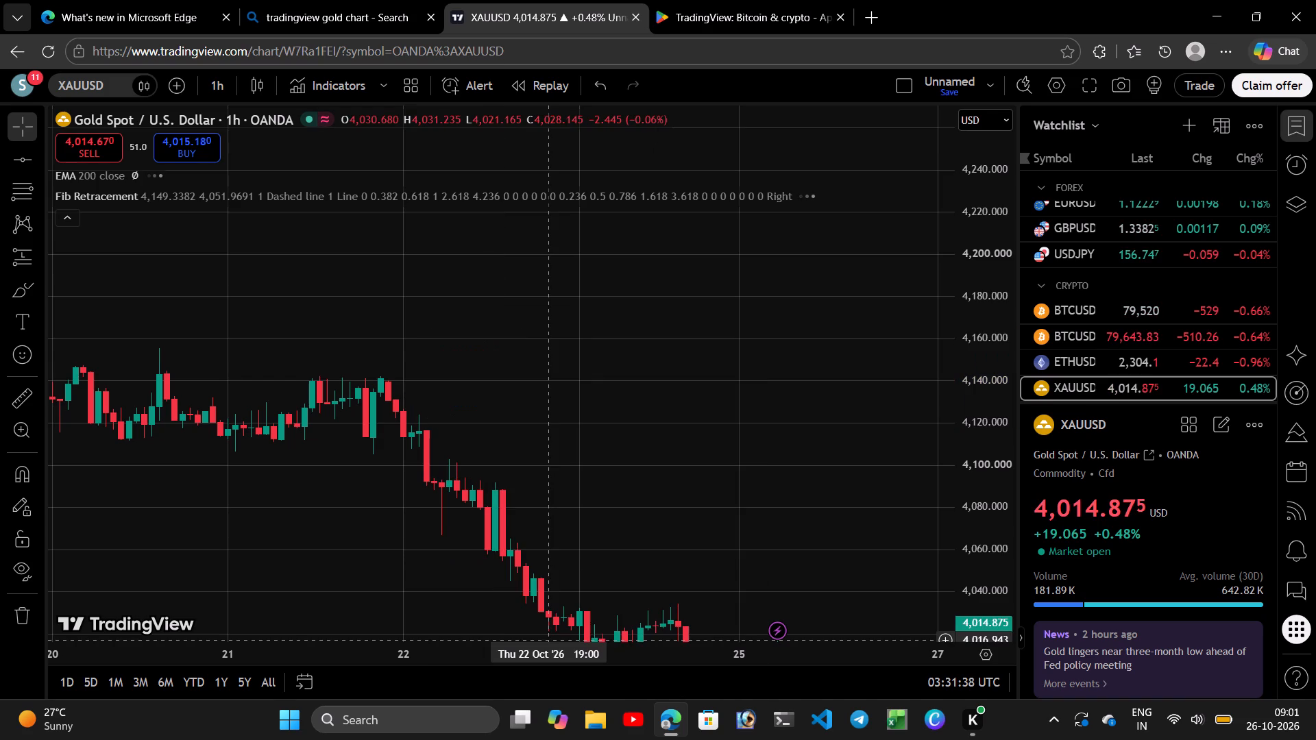
Draw a Fib retracement from the 23 October low at about 3,975 to the 21 October high at about 4,142.
scroll(459, 430, "up", 2)
left_click_drag(459, 430, 438, 260)
left_click_drag(441, 351, 428, 312)
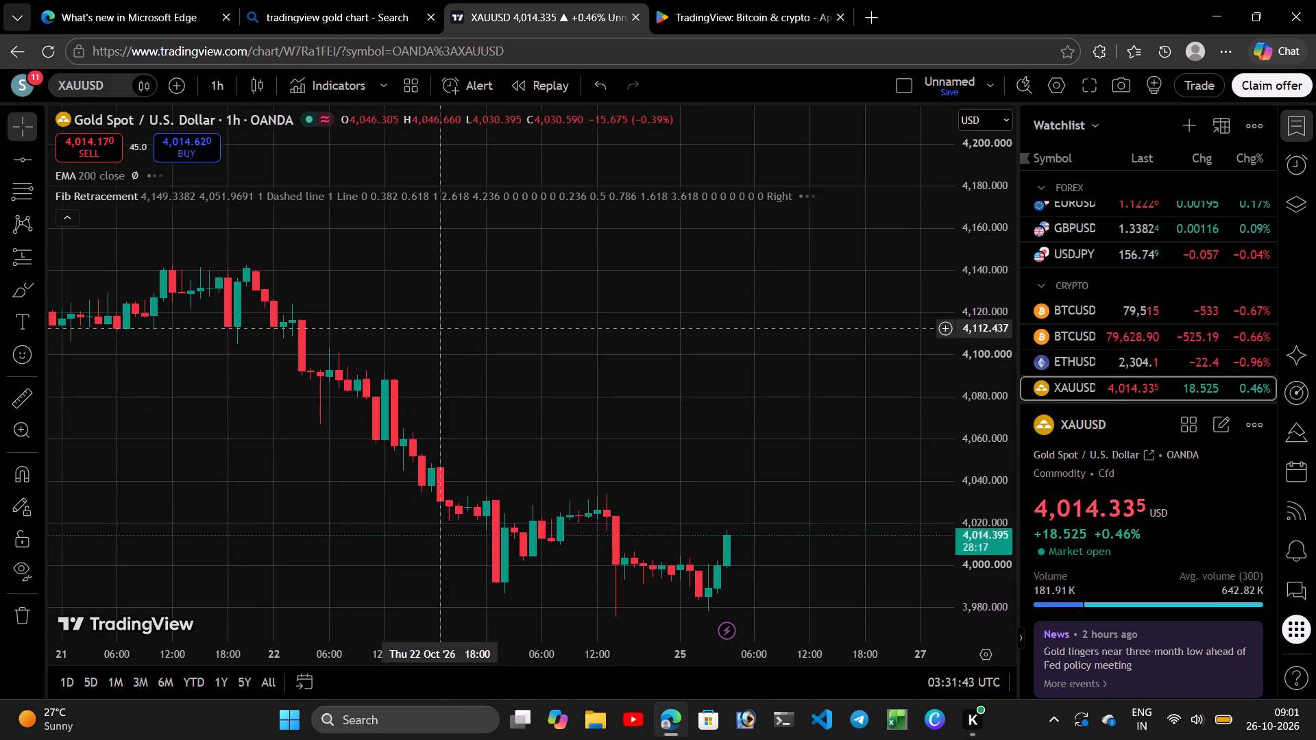
left_click_drag(428, 312, 421, 296)
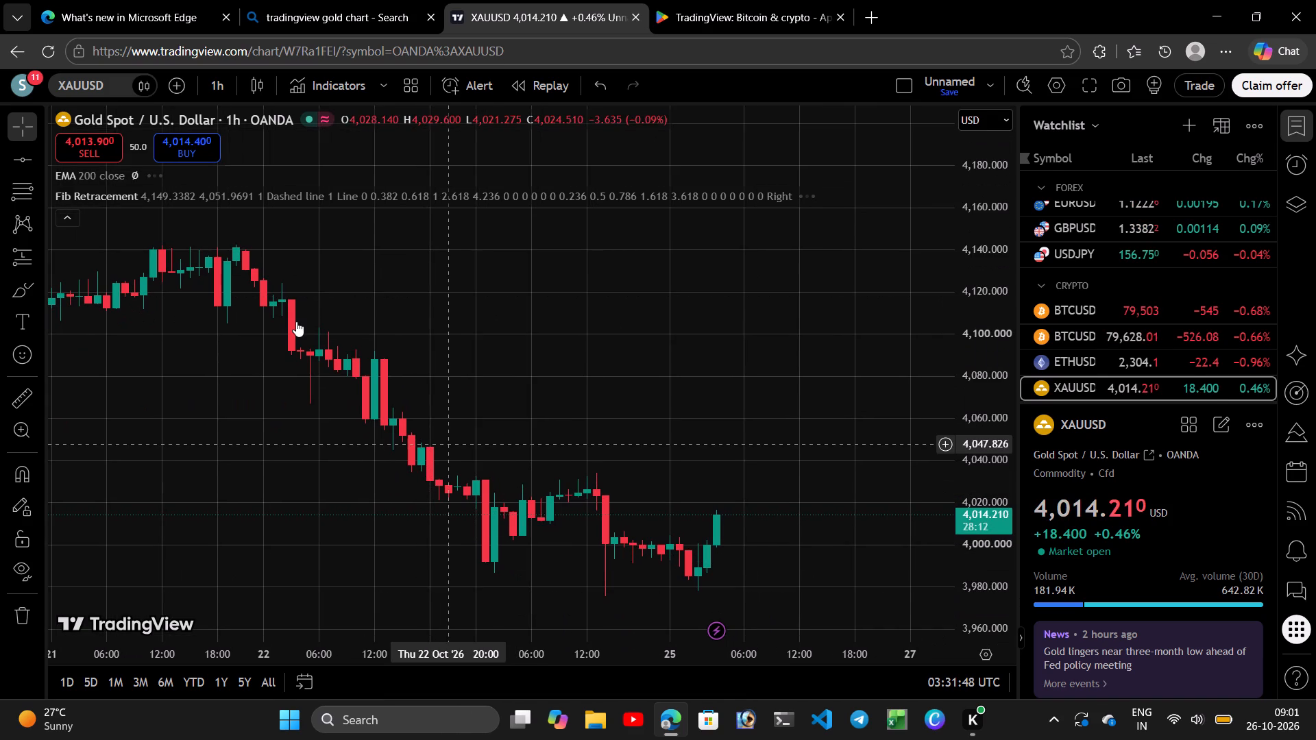
left_click(10, 191)
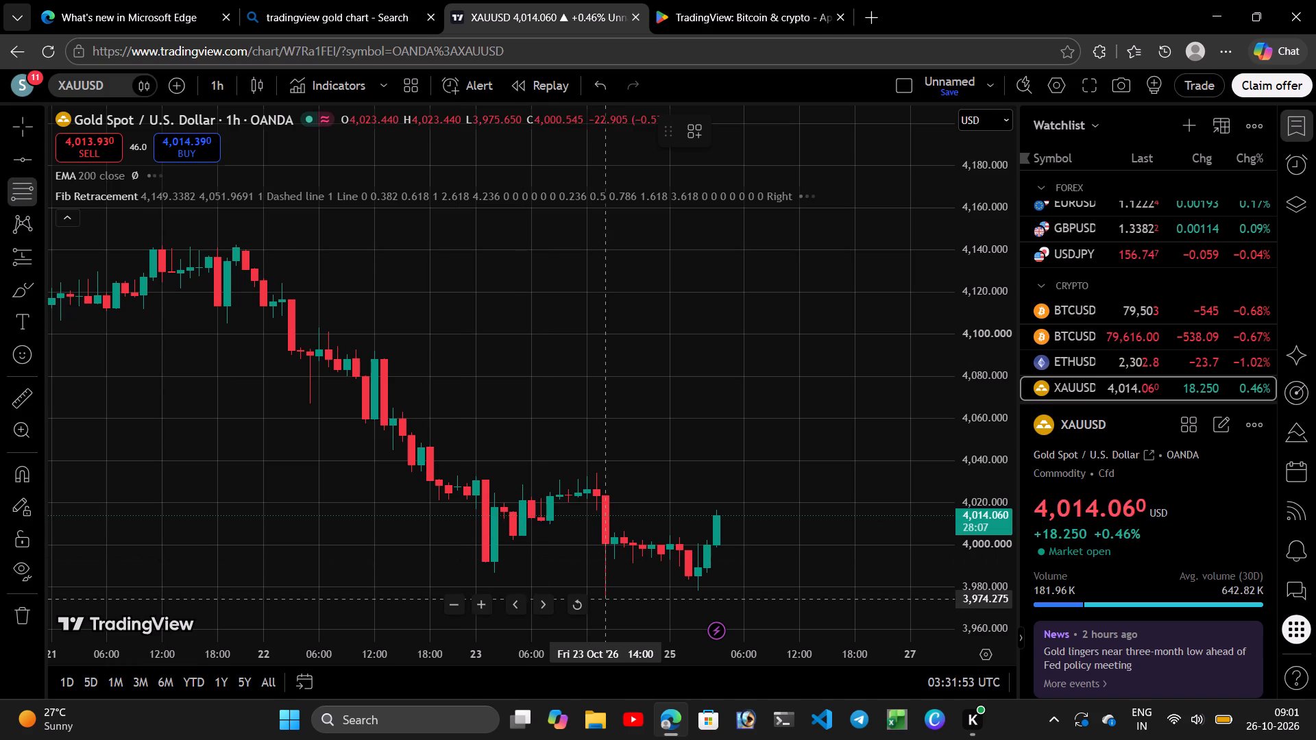
left_click_drag(605, 597, 570, 525)
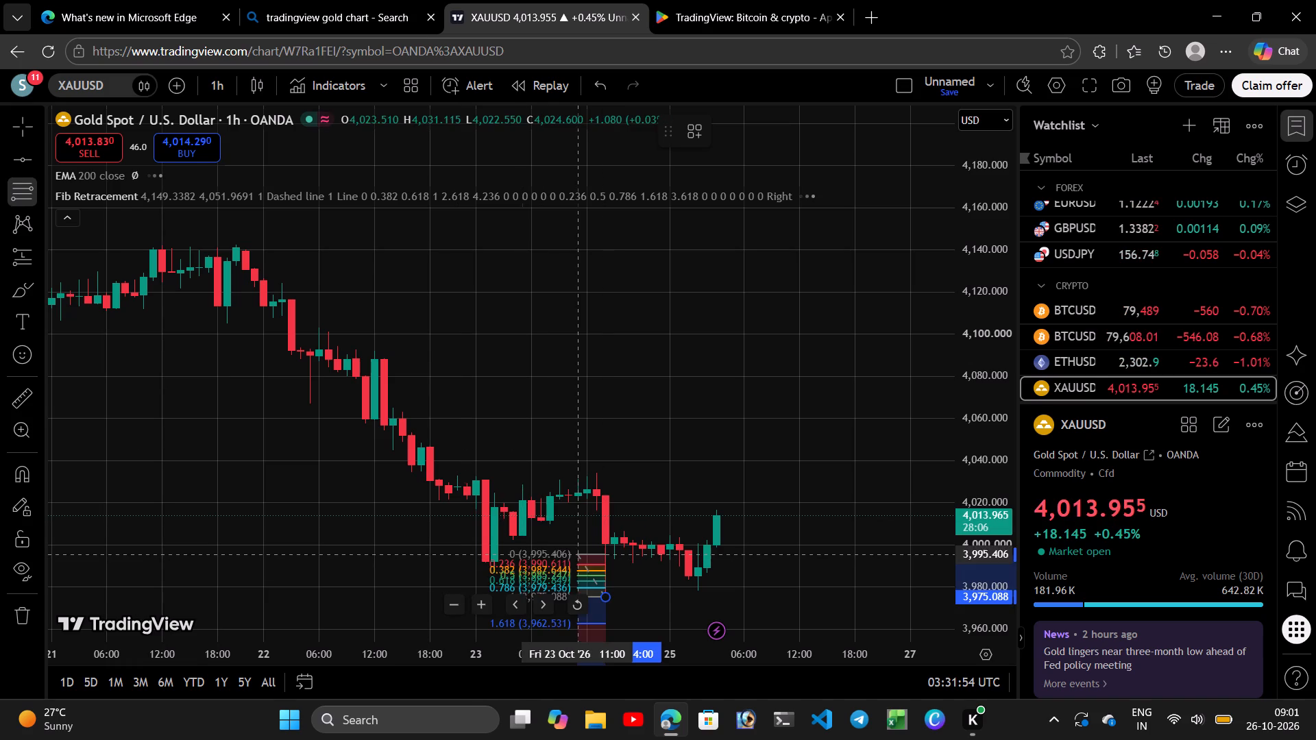
left_click_drag(570, 525, 226, 239)
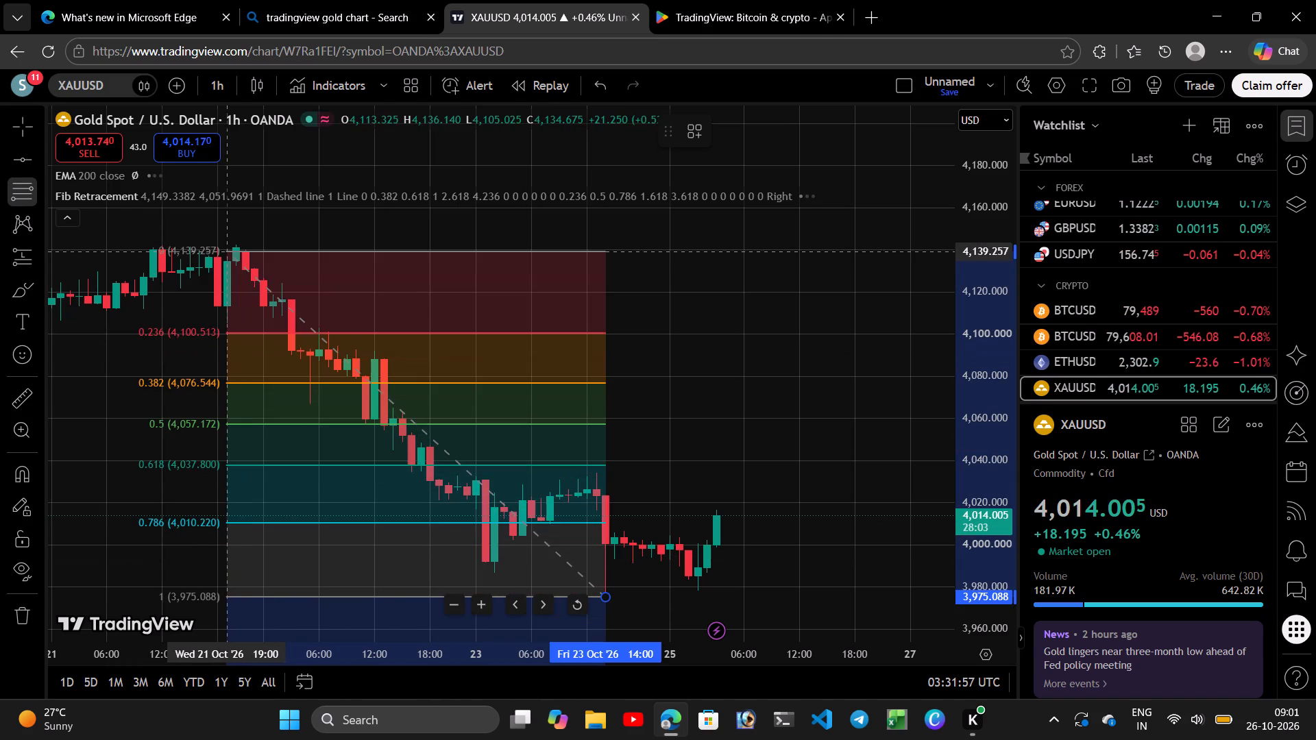
left_click_drag(226, 239, 236, 248)
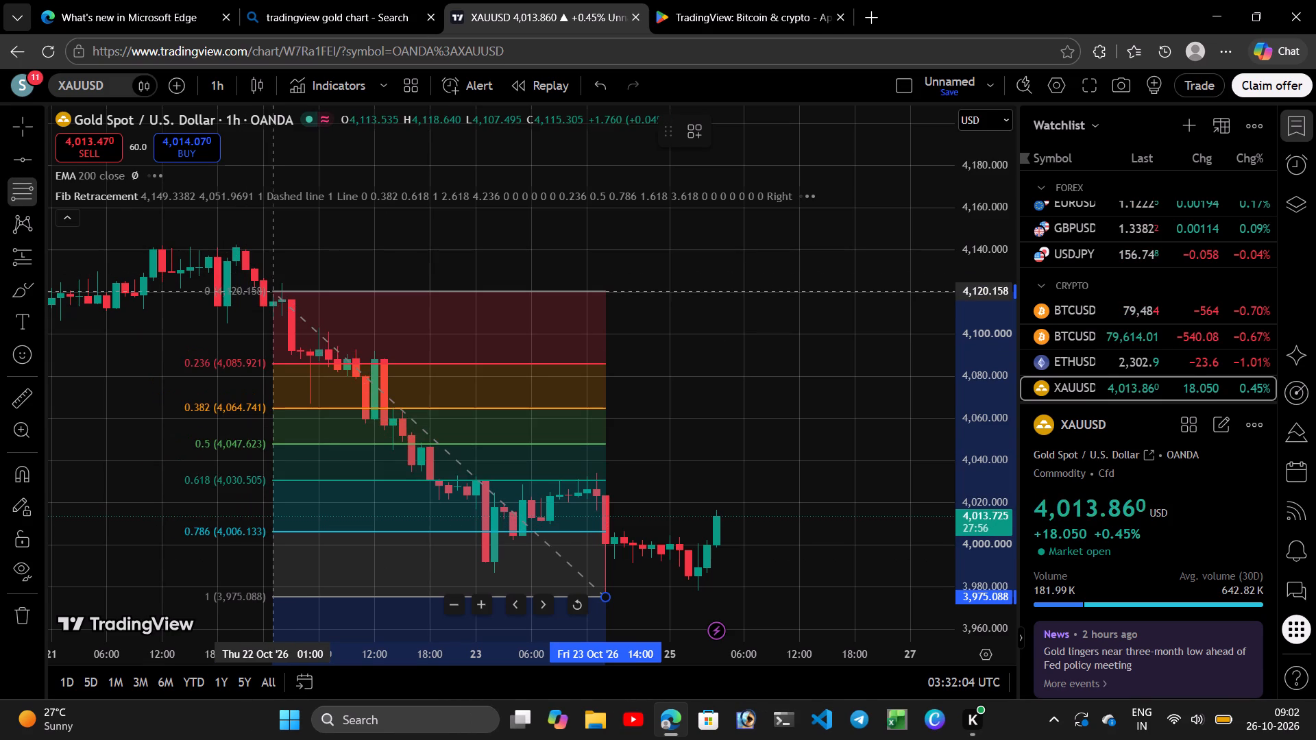
left_click(236, 246)
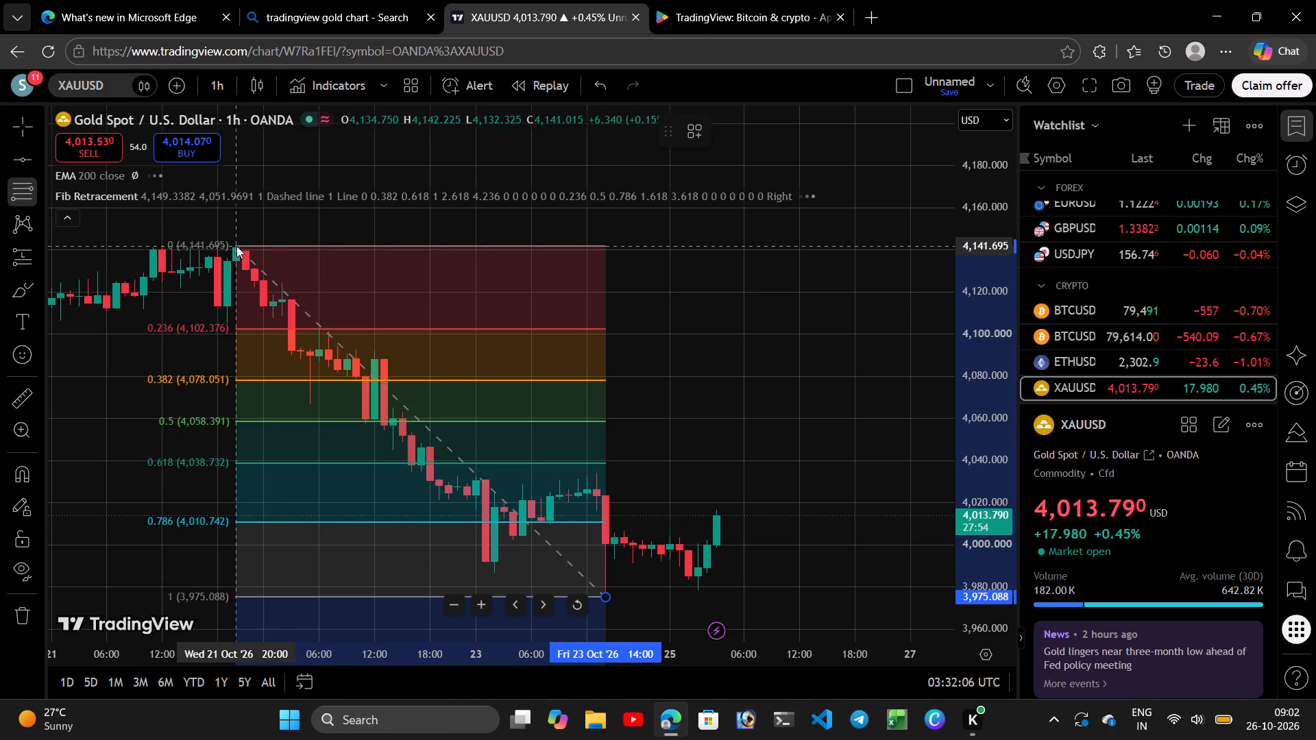
Examine the new retracement against the candles, from its extensions below the low to the 0.618 and 1 levels.
left_click_drag(783, 436, 768, 317)
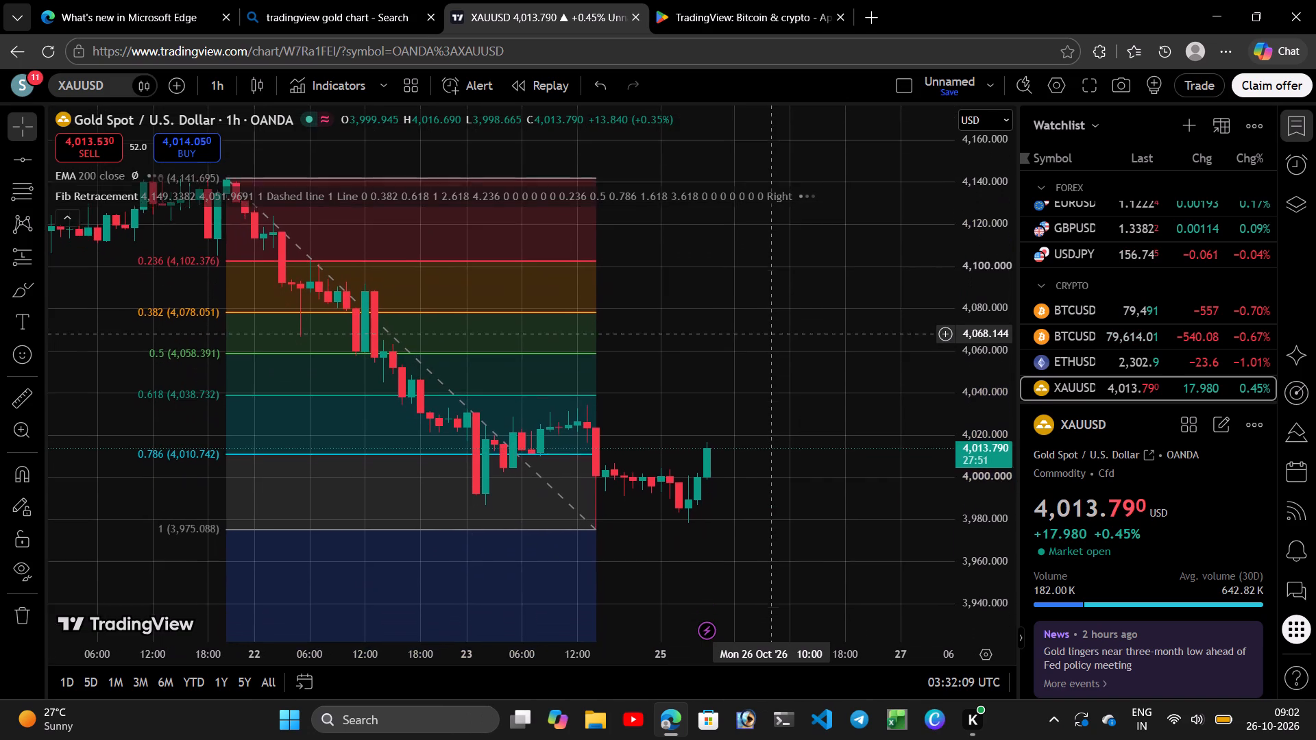
left_click_drag(768, 317, 768, 308)
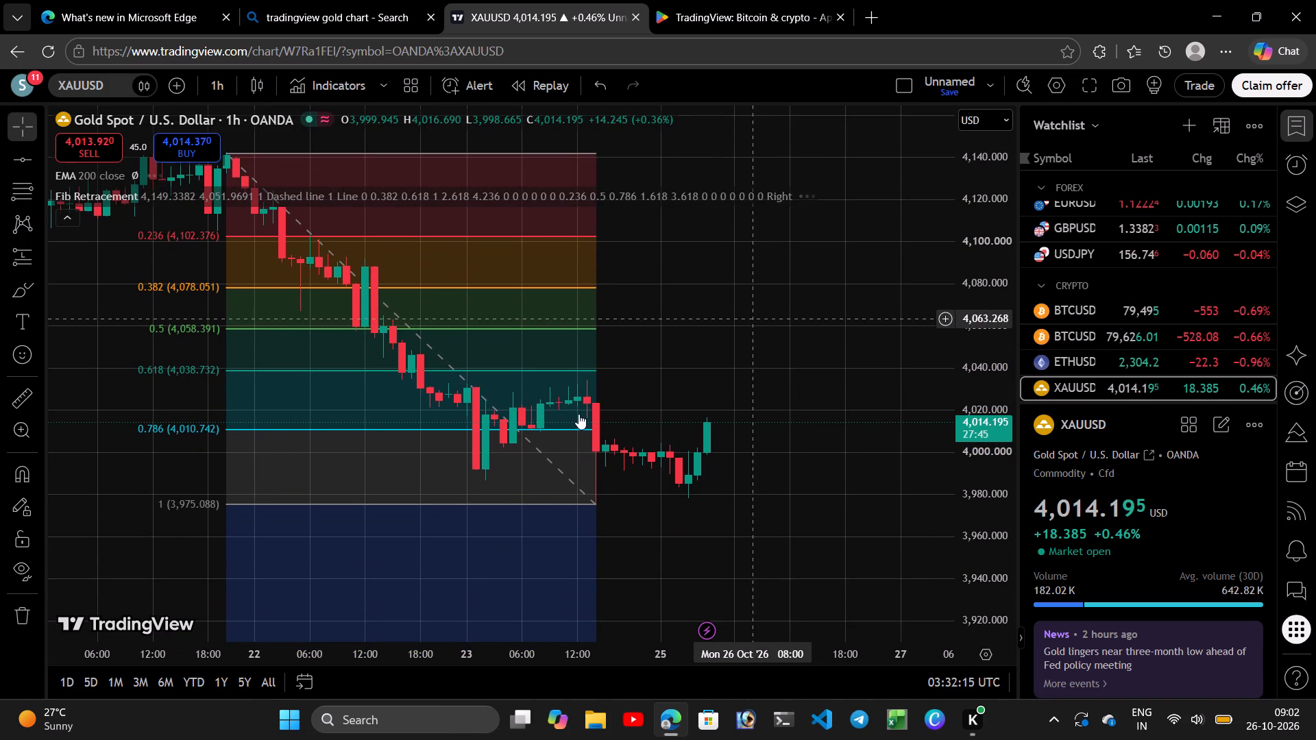
left_click(467, 396)
left_click_drag(467, 396, 463, 361)
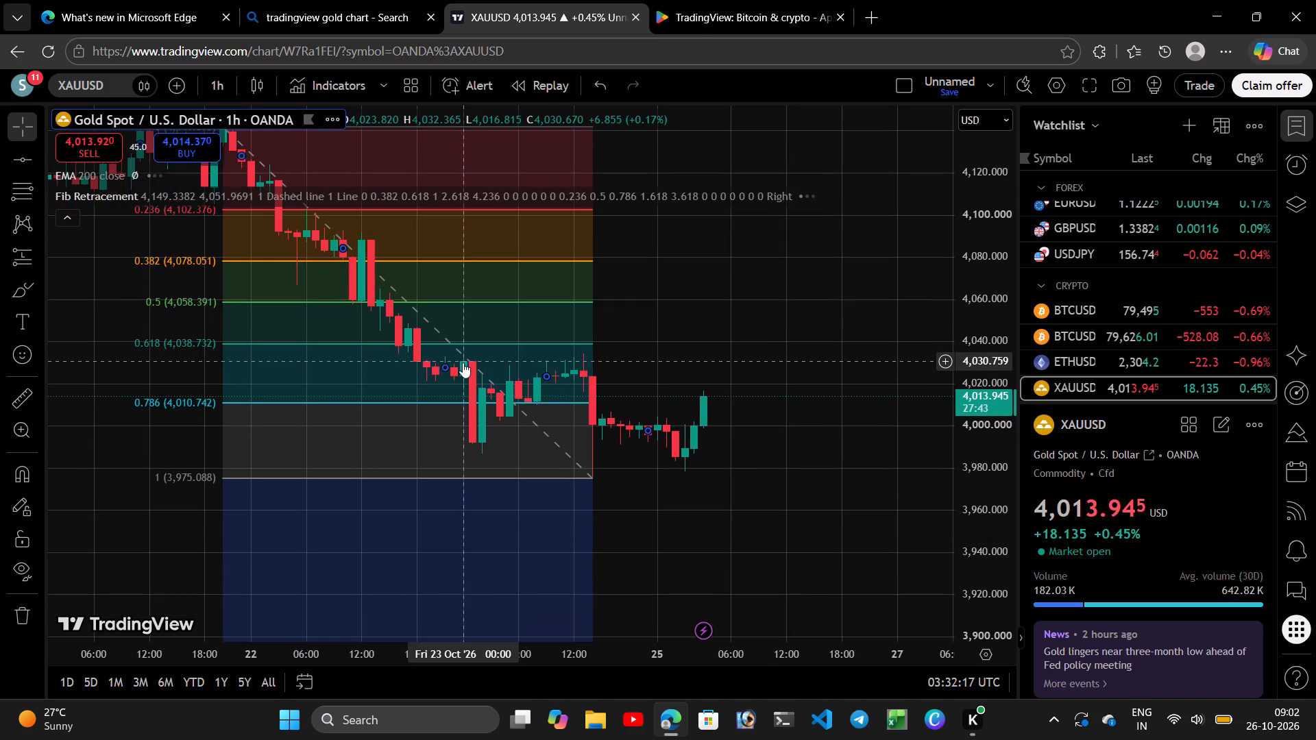
left_click_drag(500, 557, 484, 476)
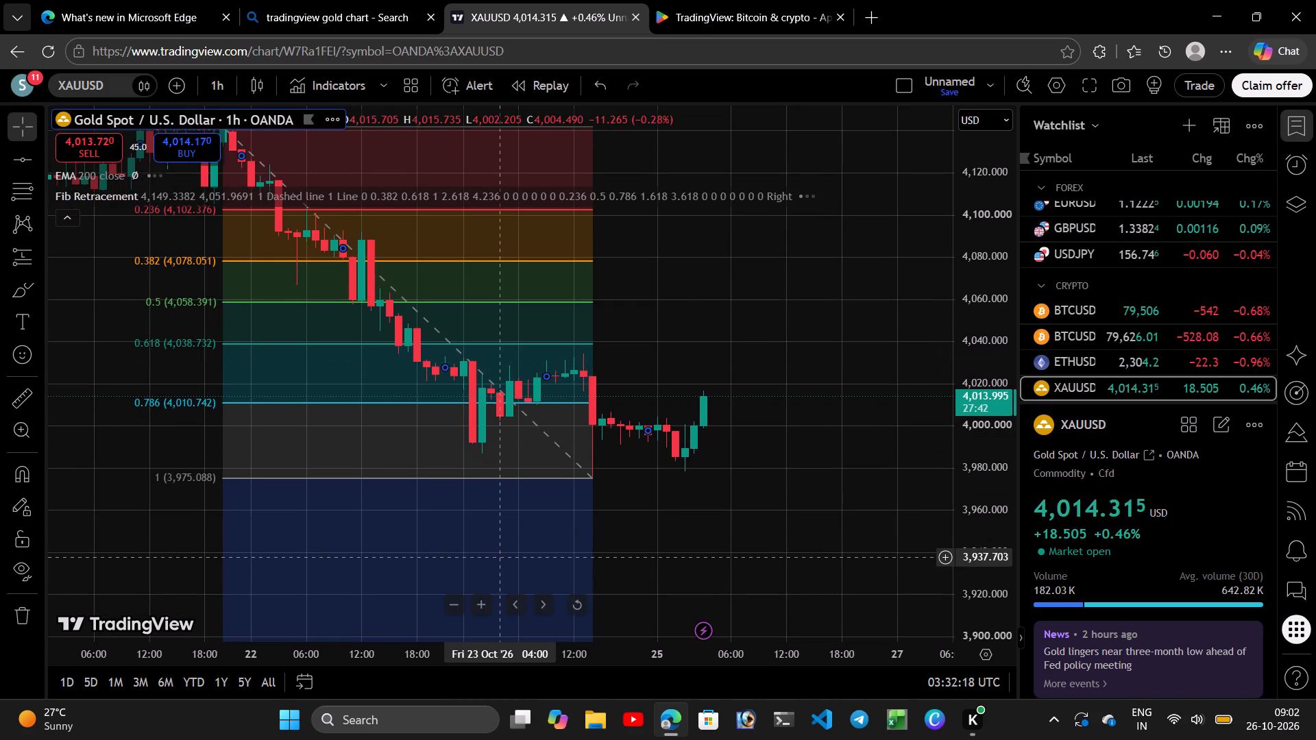
left_click_drag(478, 448, 478, 305)
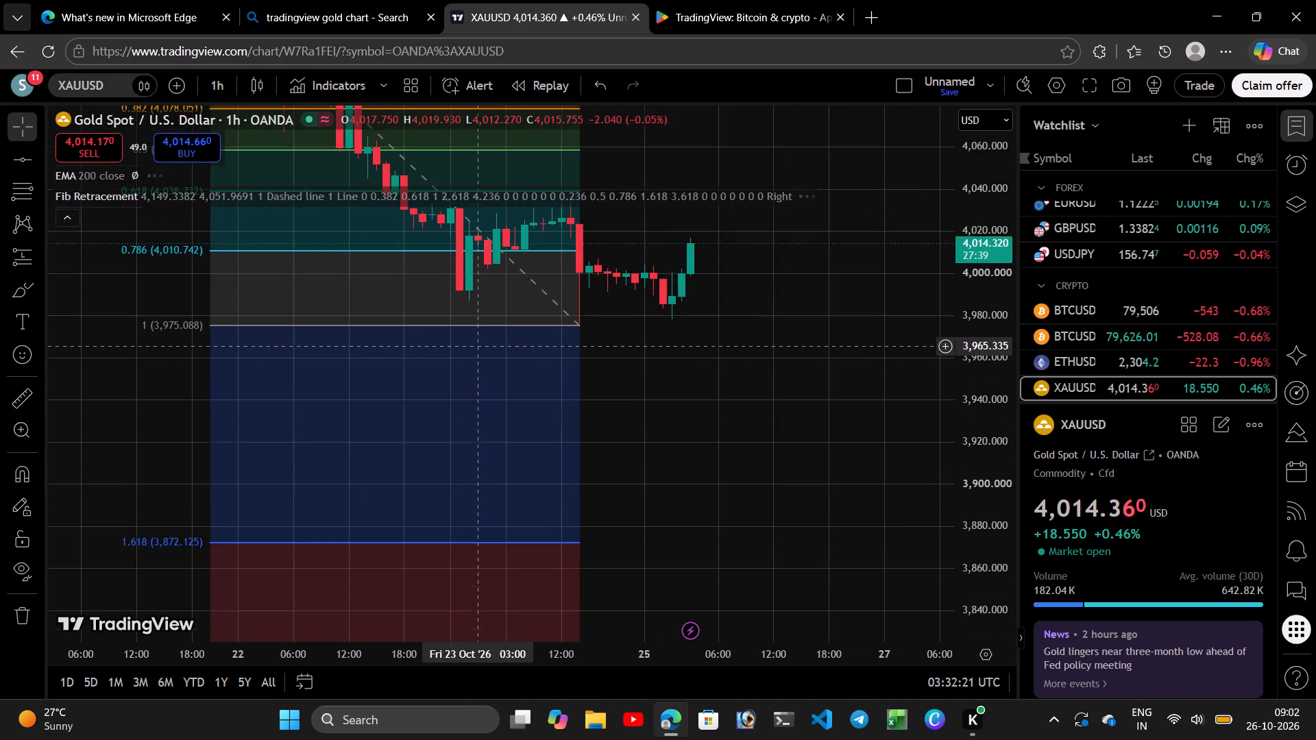
left_click_drag(478, 305, 474, 240)
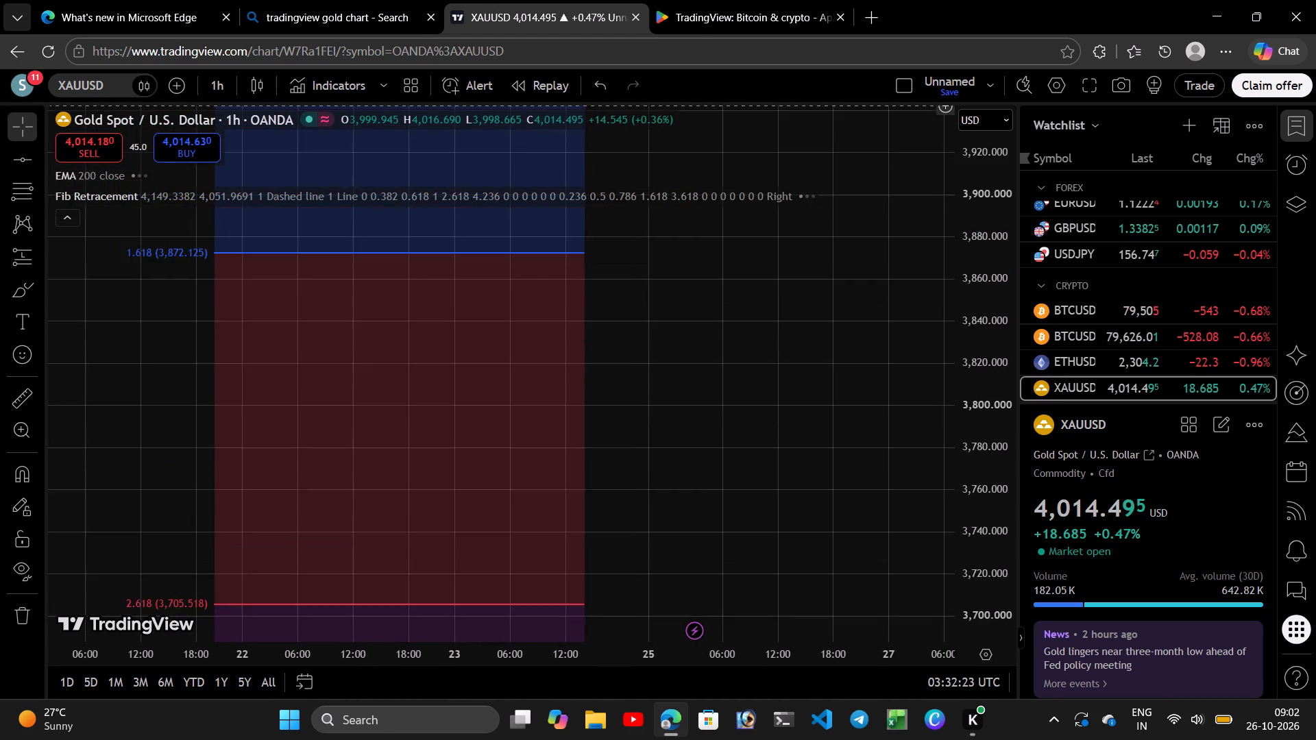
left_click_drag(474, 240, 460, 581)
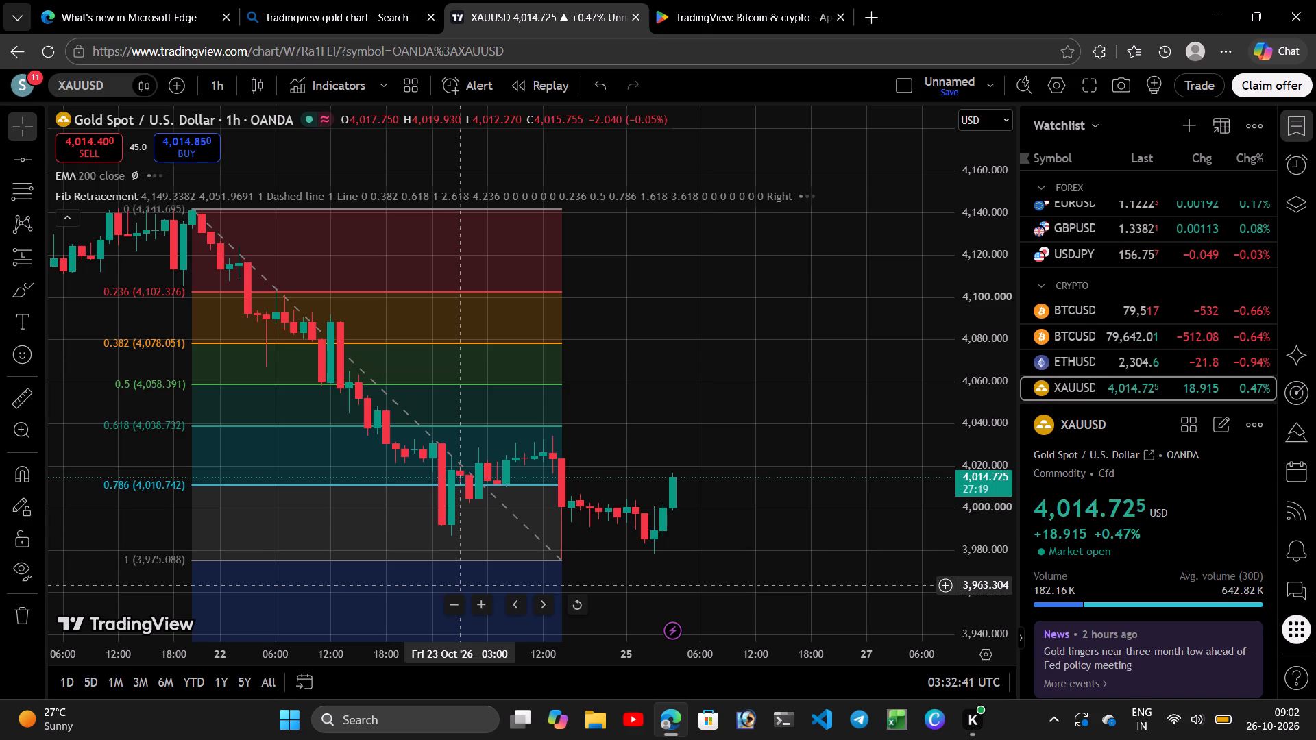
left_click(334, 425)
left_click(334, 425)
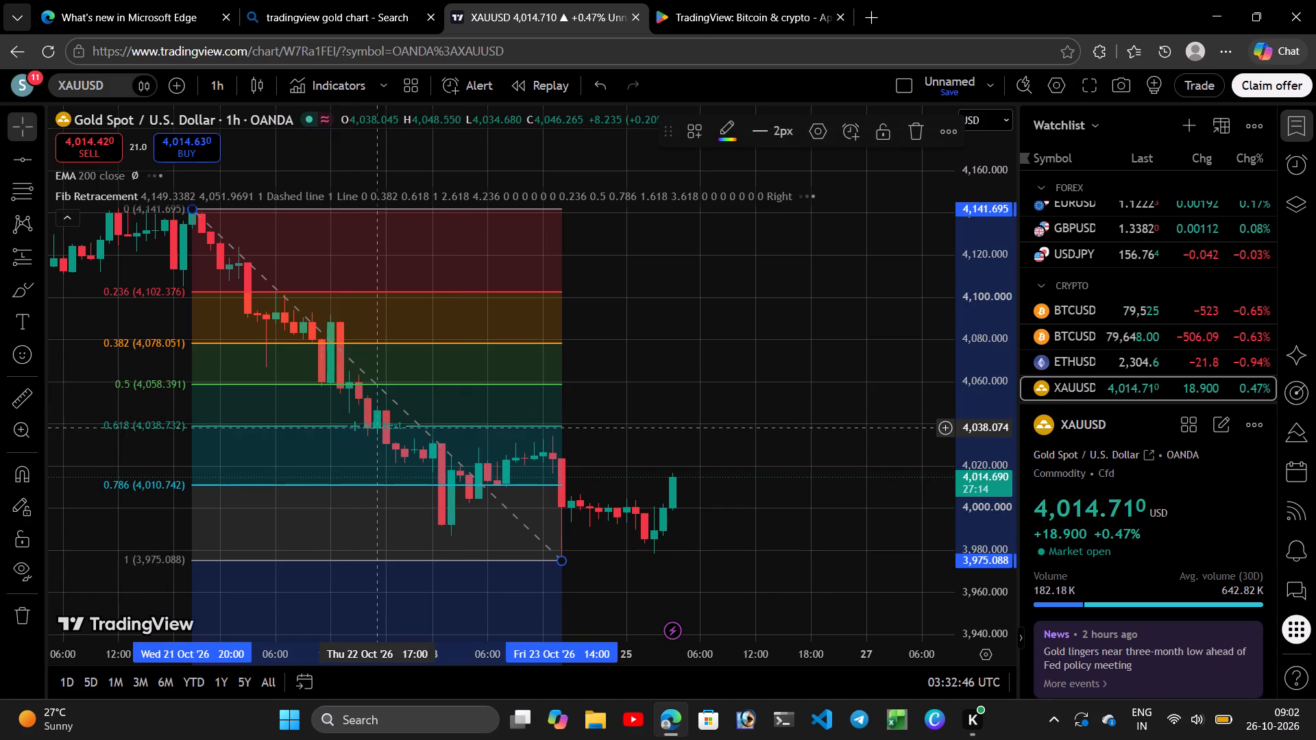
left_click(291, 422)
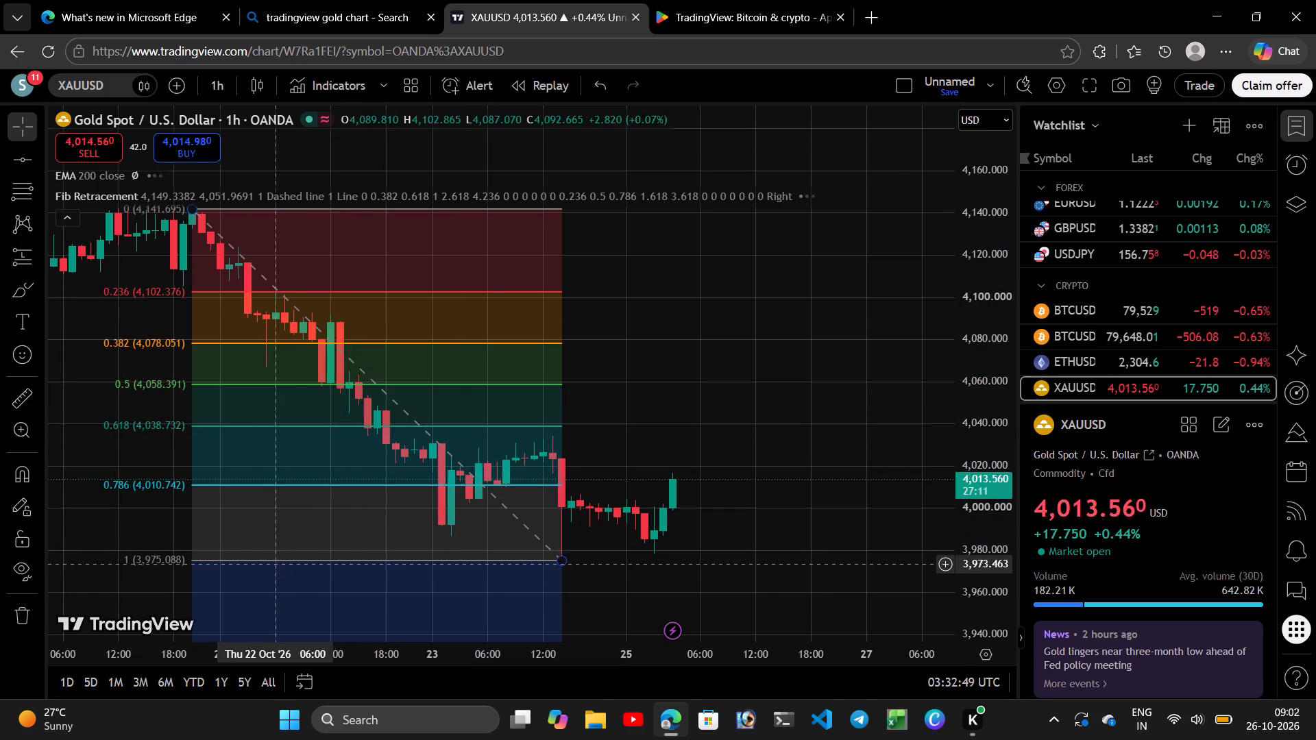
left_click(278, 558)
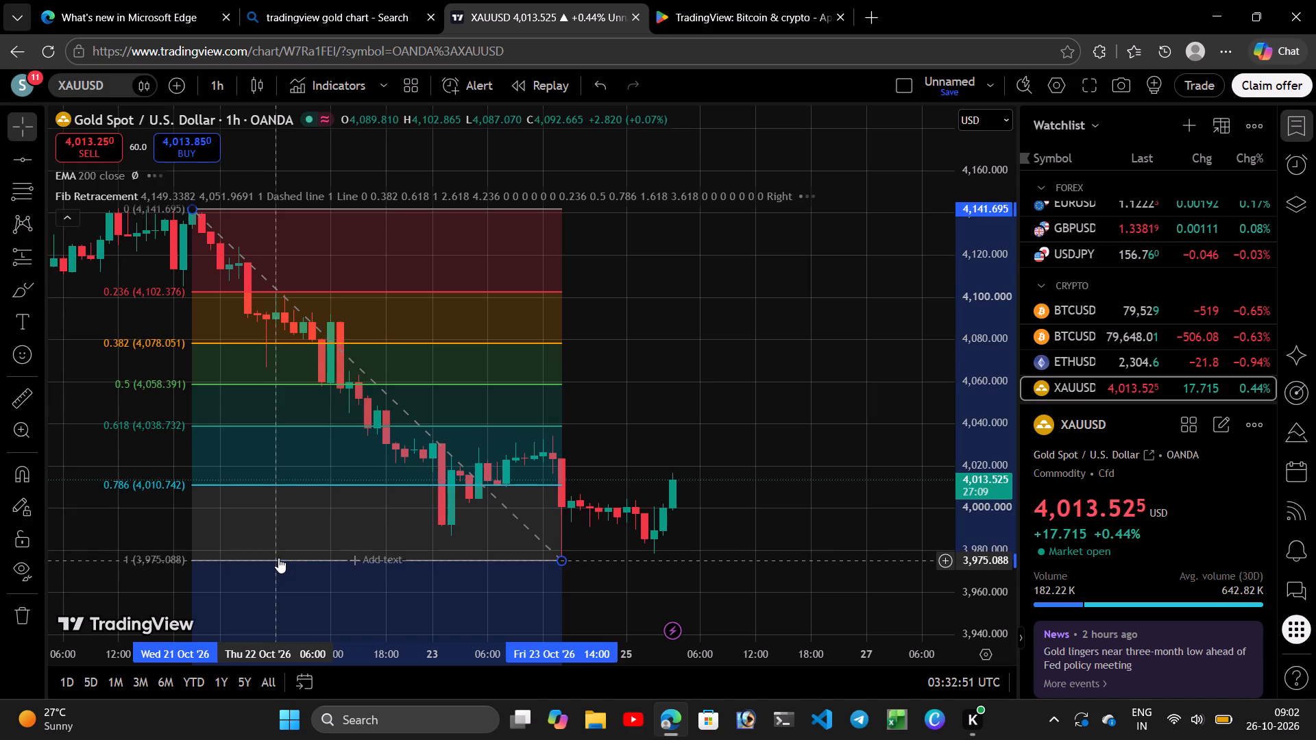
left_click(278, 558)
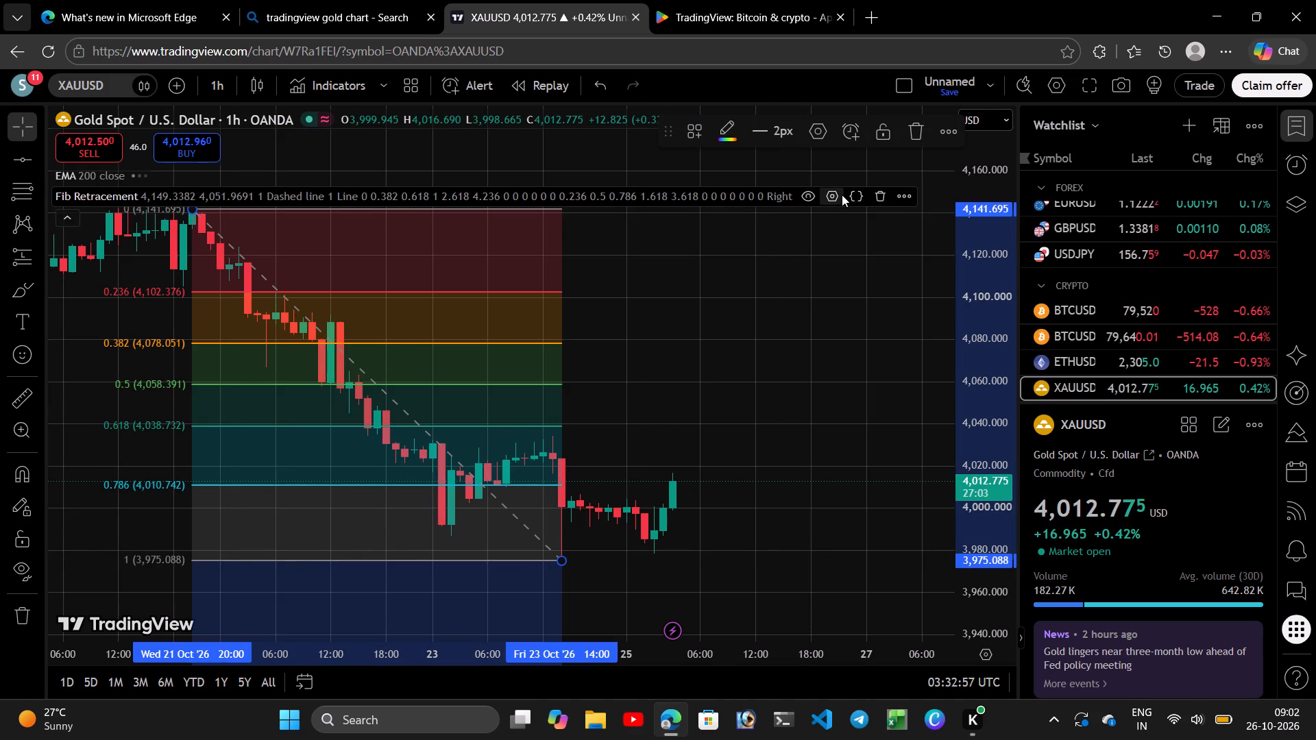
Examine the levels listed in the Fib Retracement indicator's inputs and the drawn retracement against a longer price history.
left_click(838, 195)
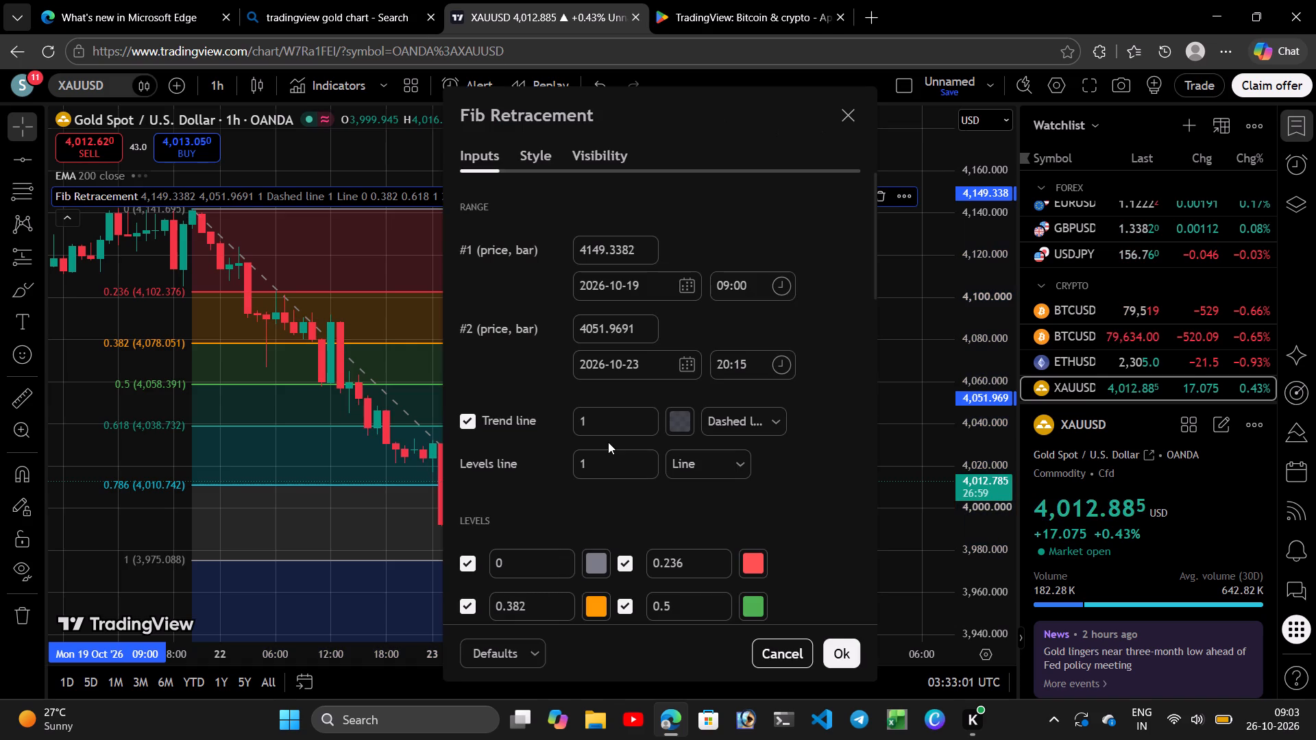
scroll(582, 371, "down", 4)
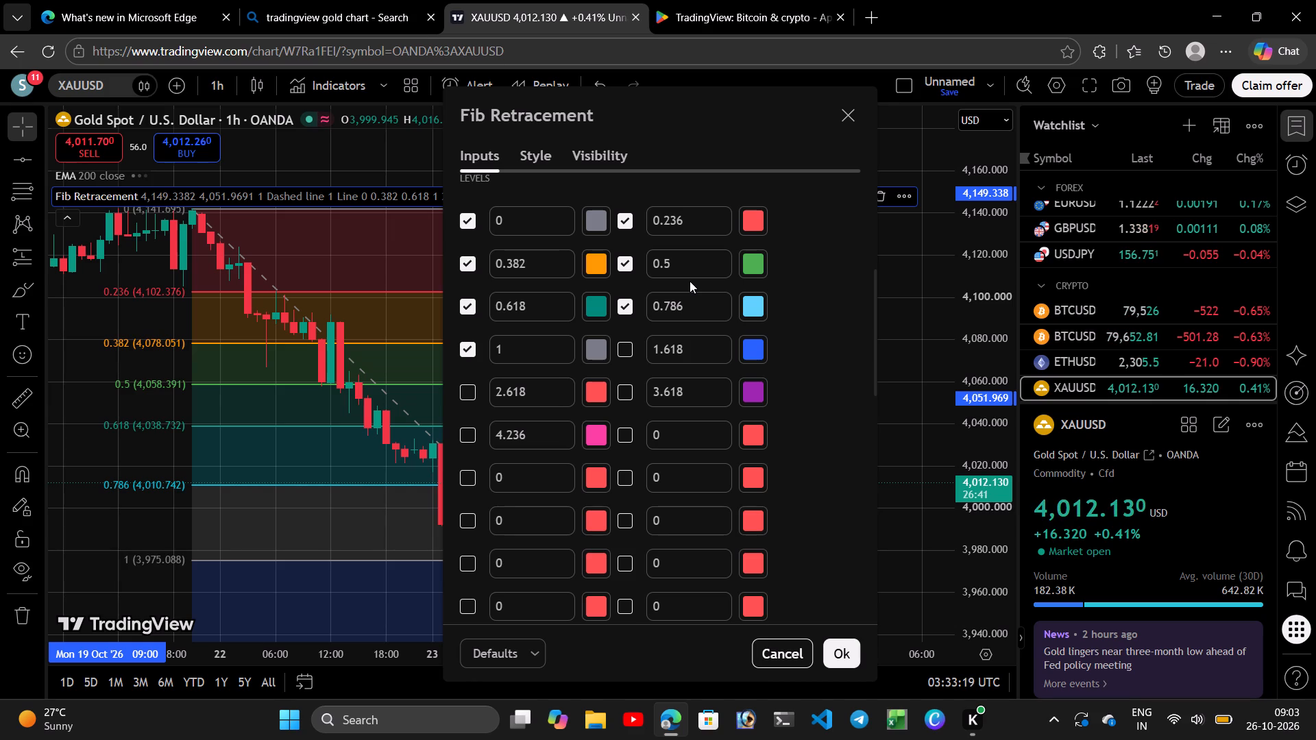
left_click(402, 317)
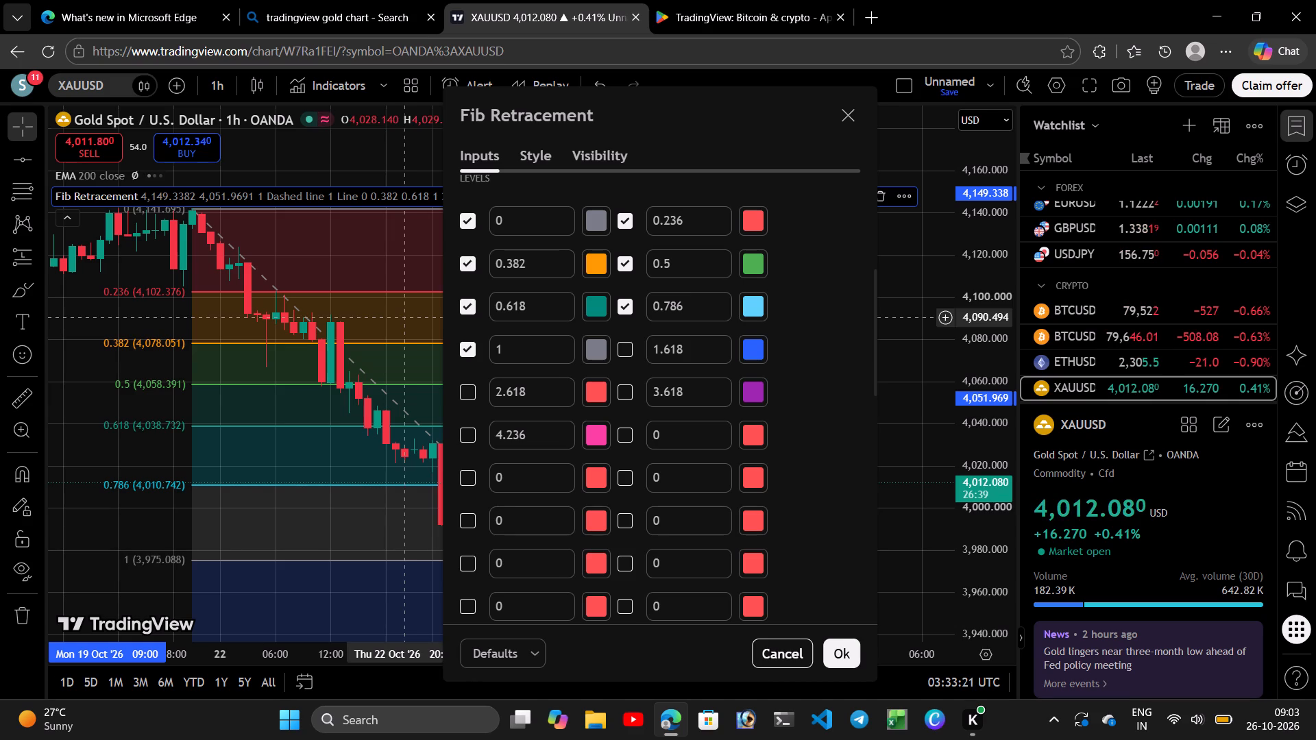
scroll(646, 476, "up", 3)
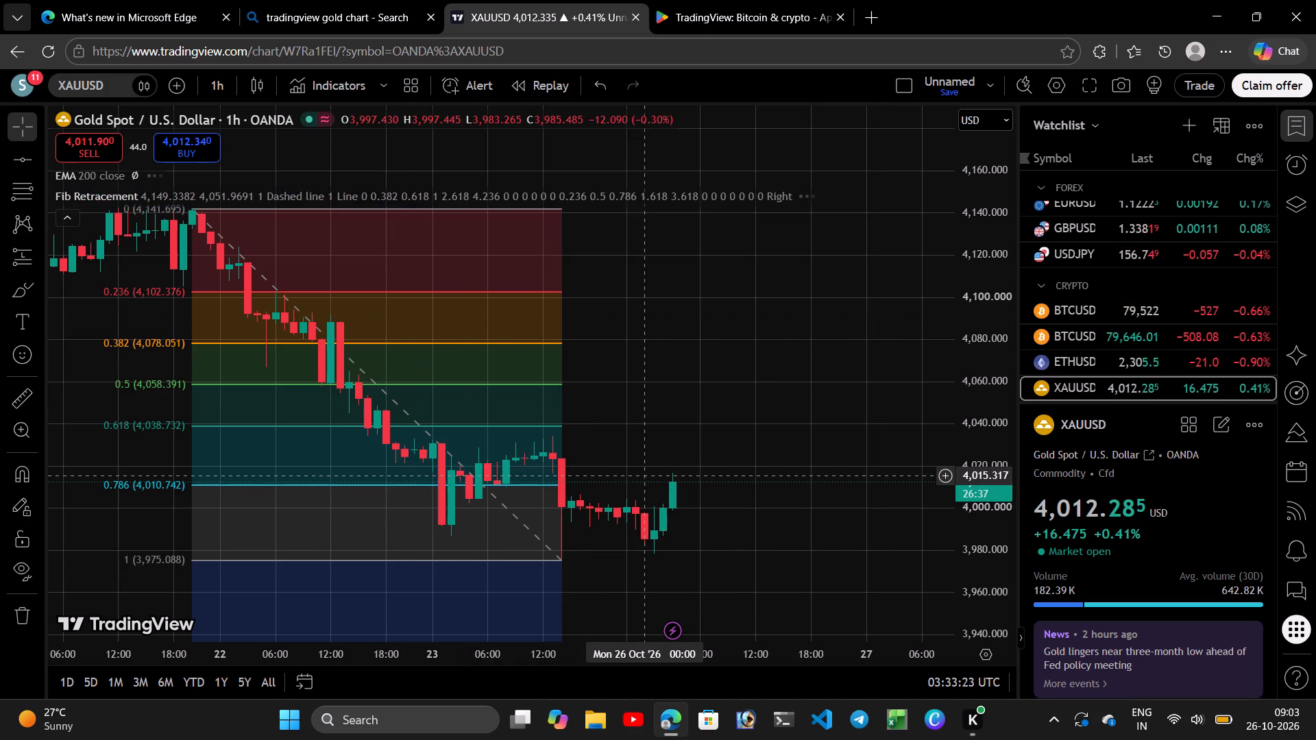
scroll(646, 476, "down", 15)
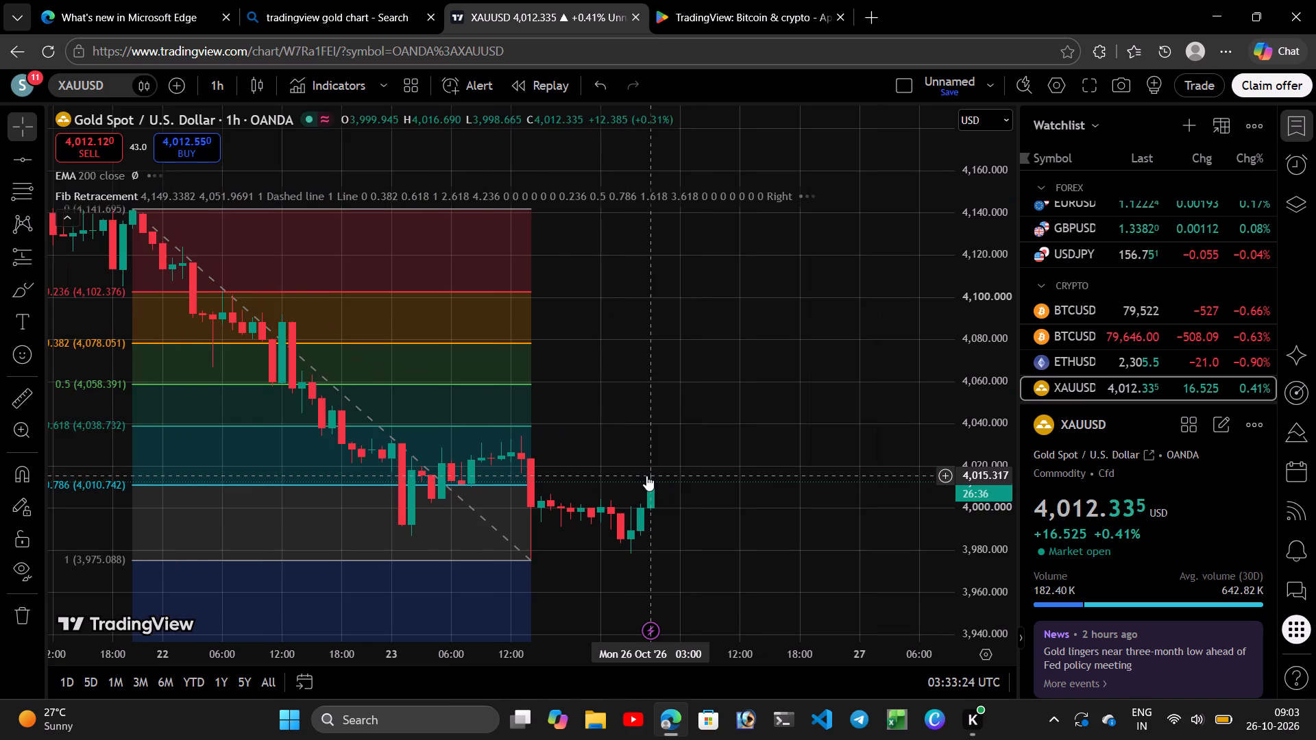
left_click_drag(593, 465, 475, 444)
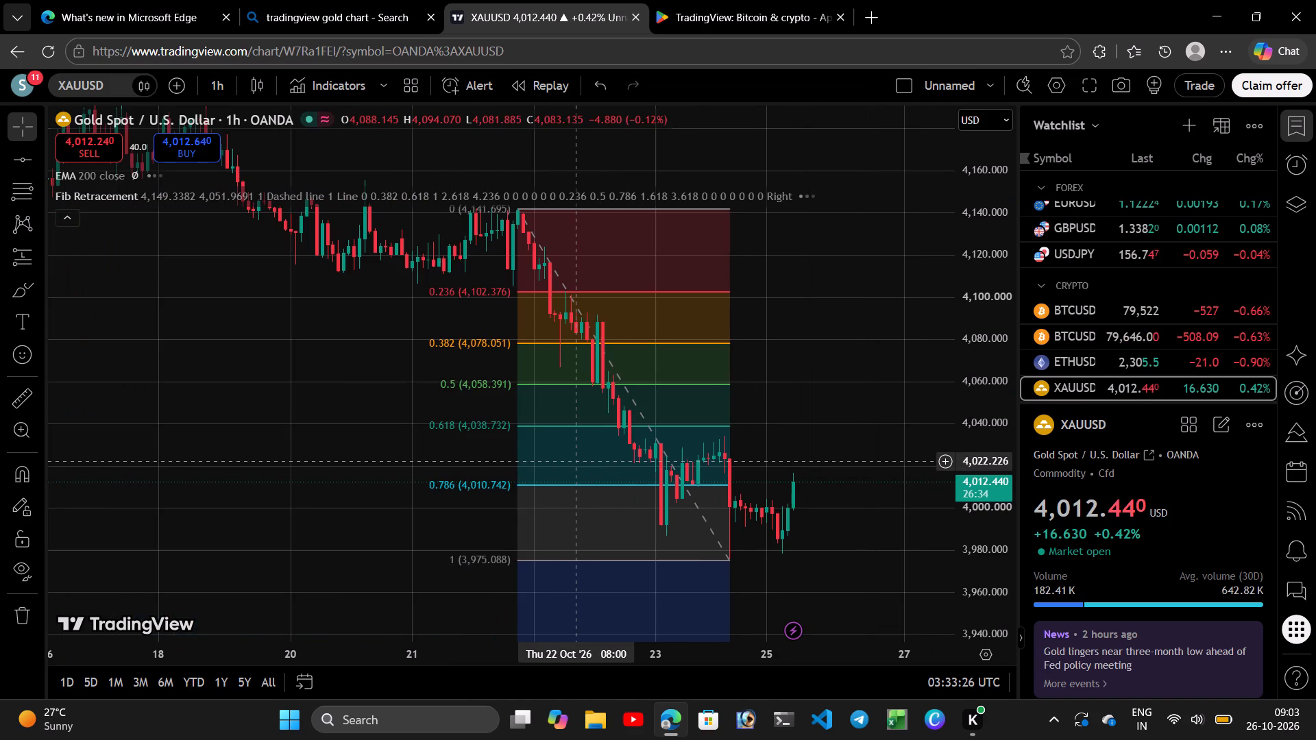
left_click(341, 271)
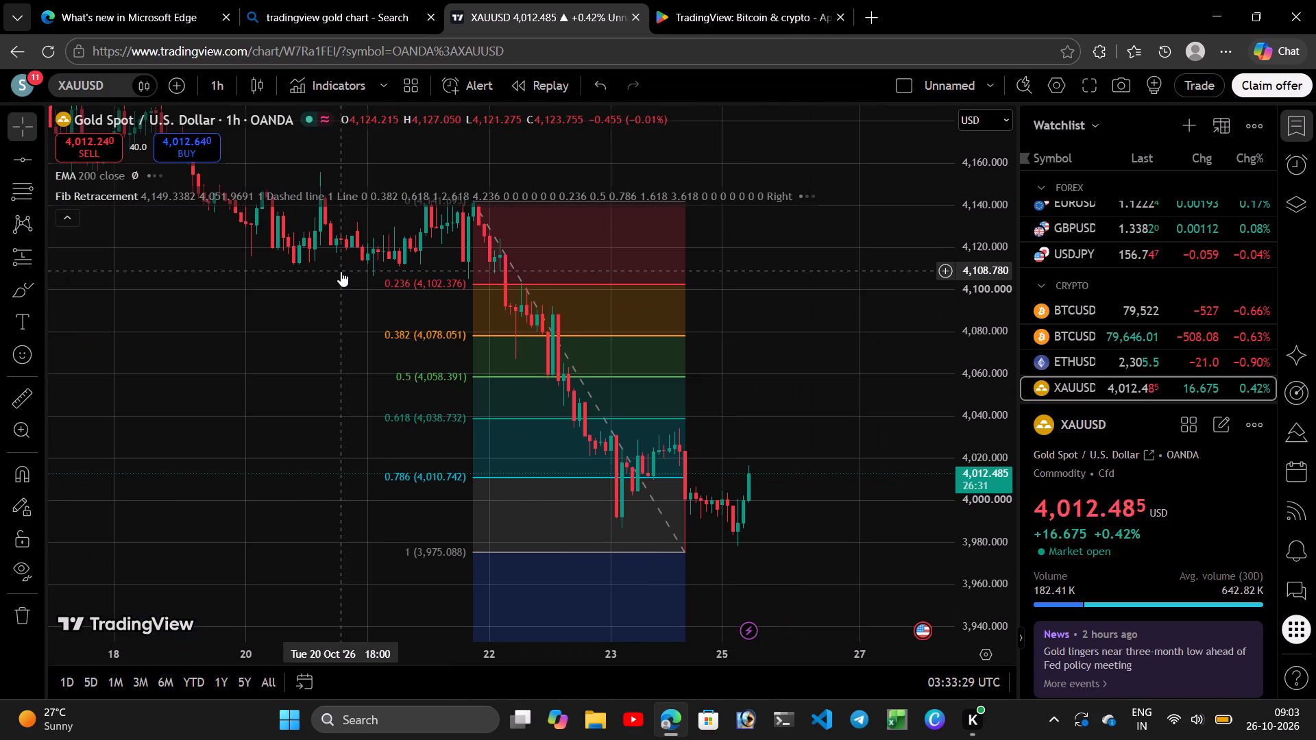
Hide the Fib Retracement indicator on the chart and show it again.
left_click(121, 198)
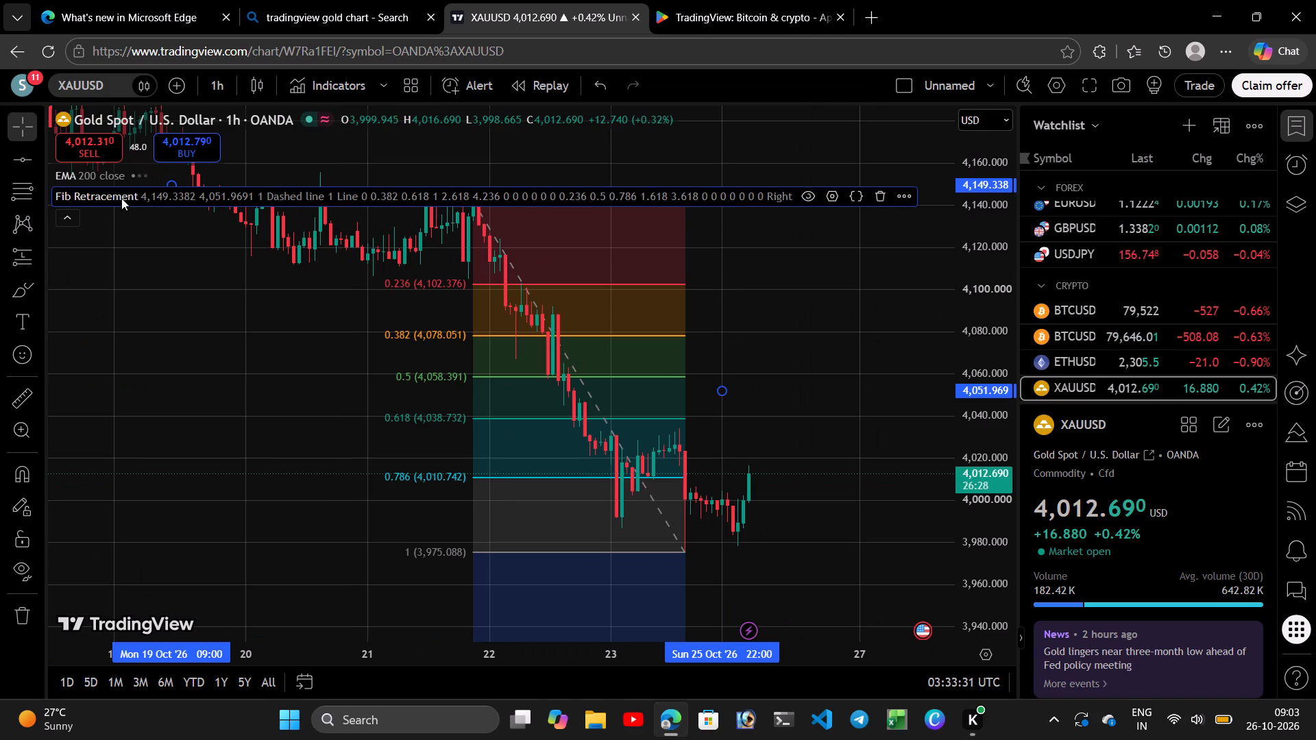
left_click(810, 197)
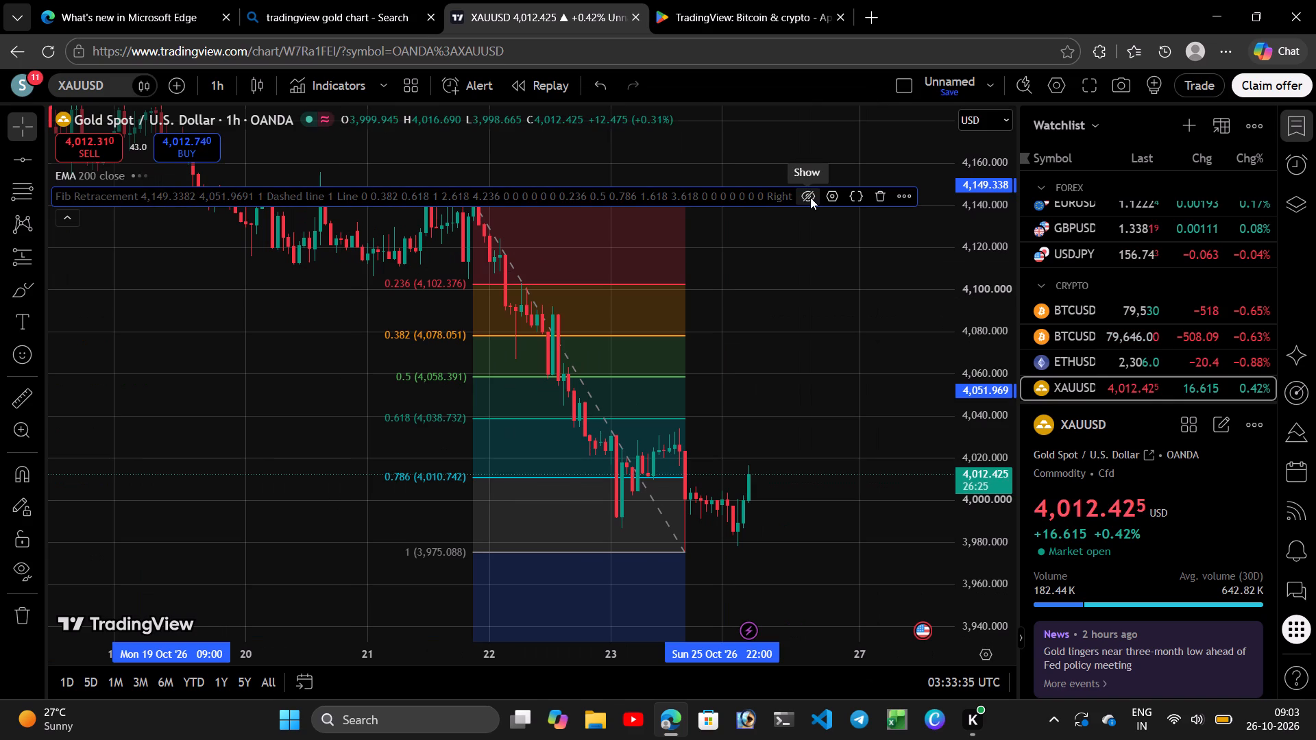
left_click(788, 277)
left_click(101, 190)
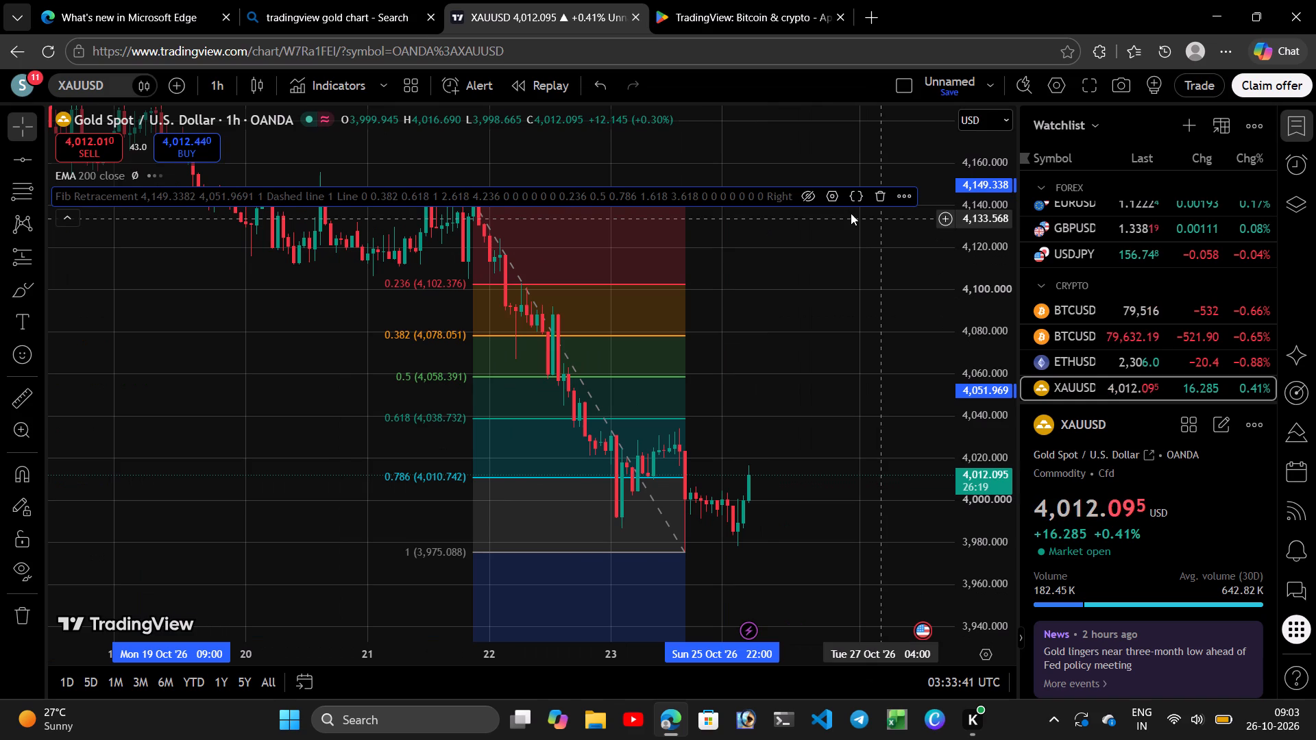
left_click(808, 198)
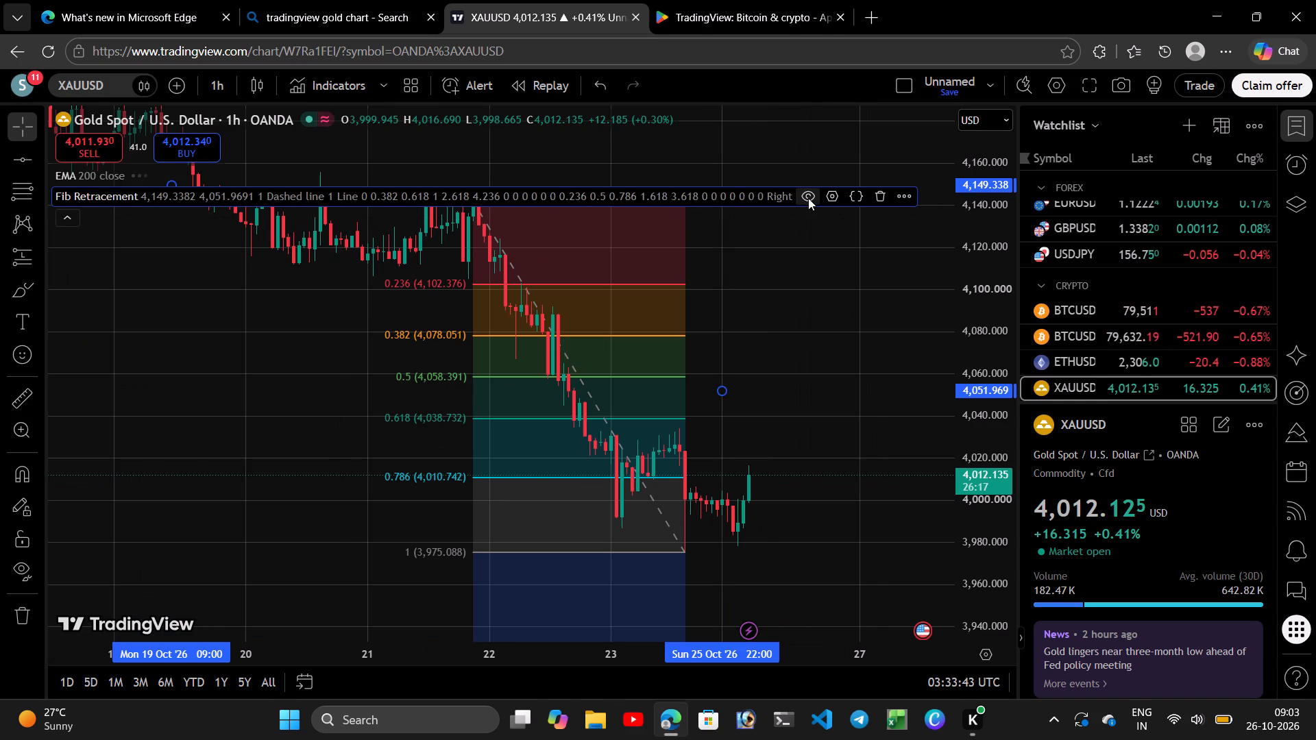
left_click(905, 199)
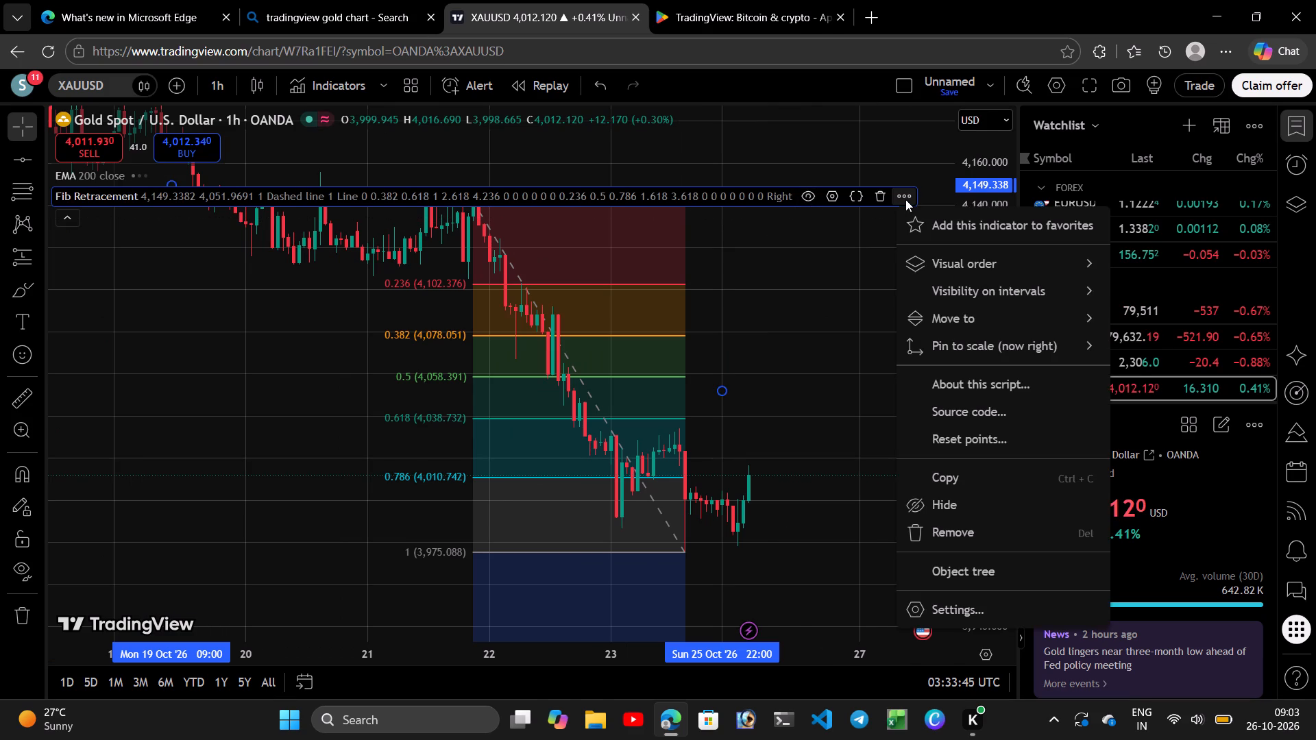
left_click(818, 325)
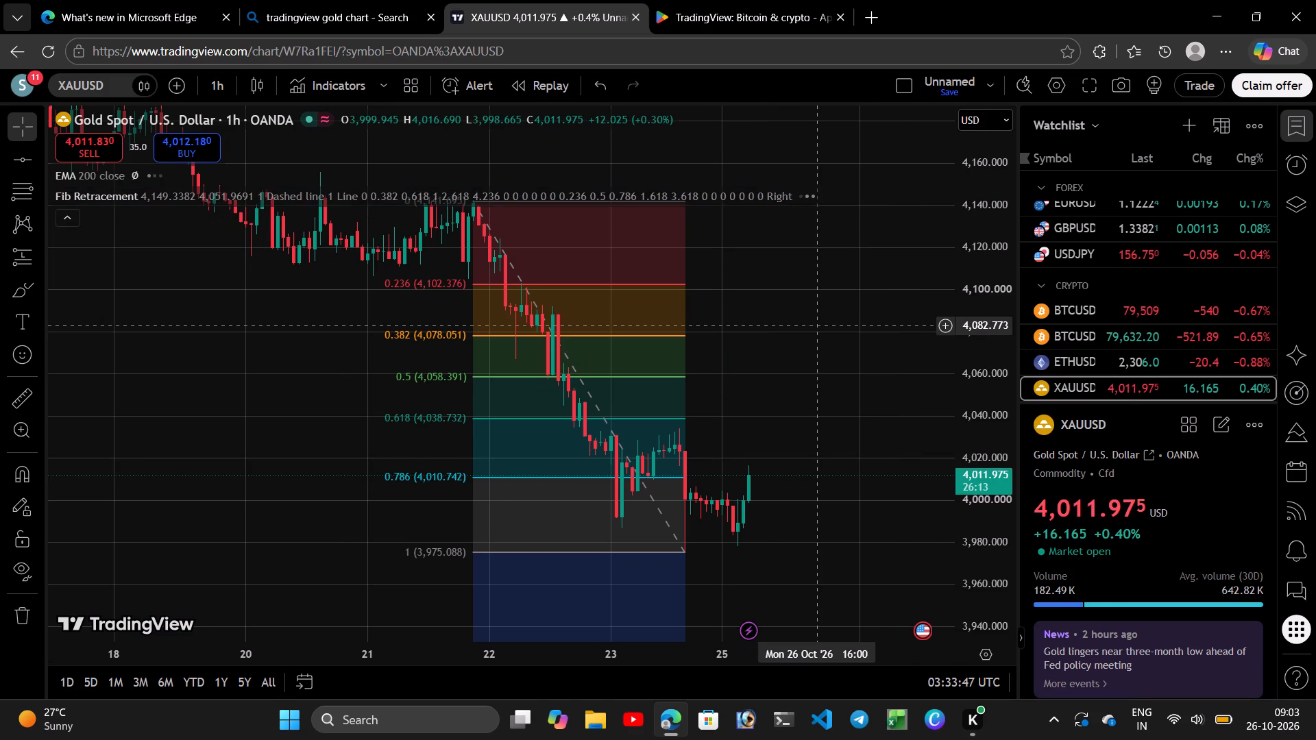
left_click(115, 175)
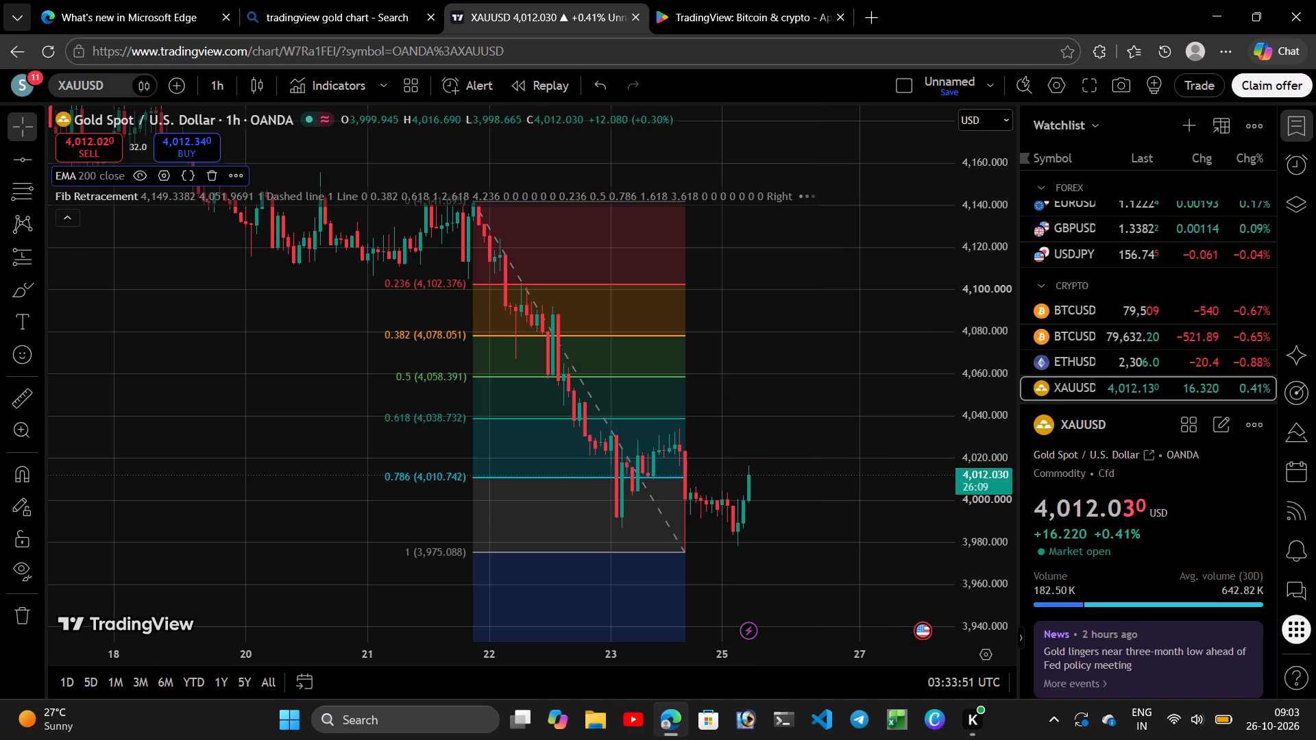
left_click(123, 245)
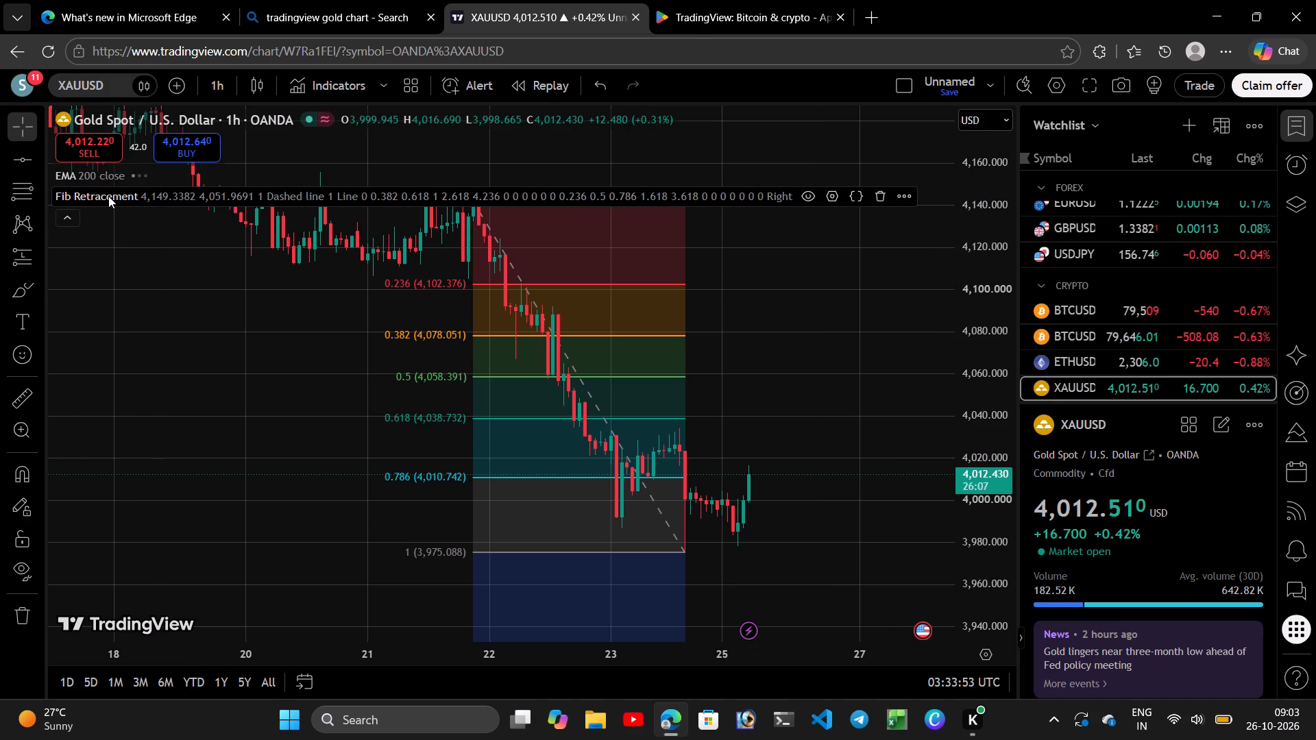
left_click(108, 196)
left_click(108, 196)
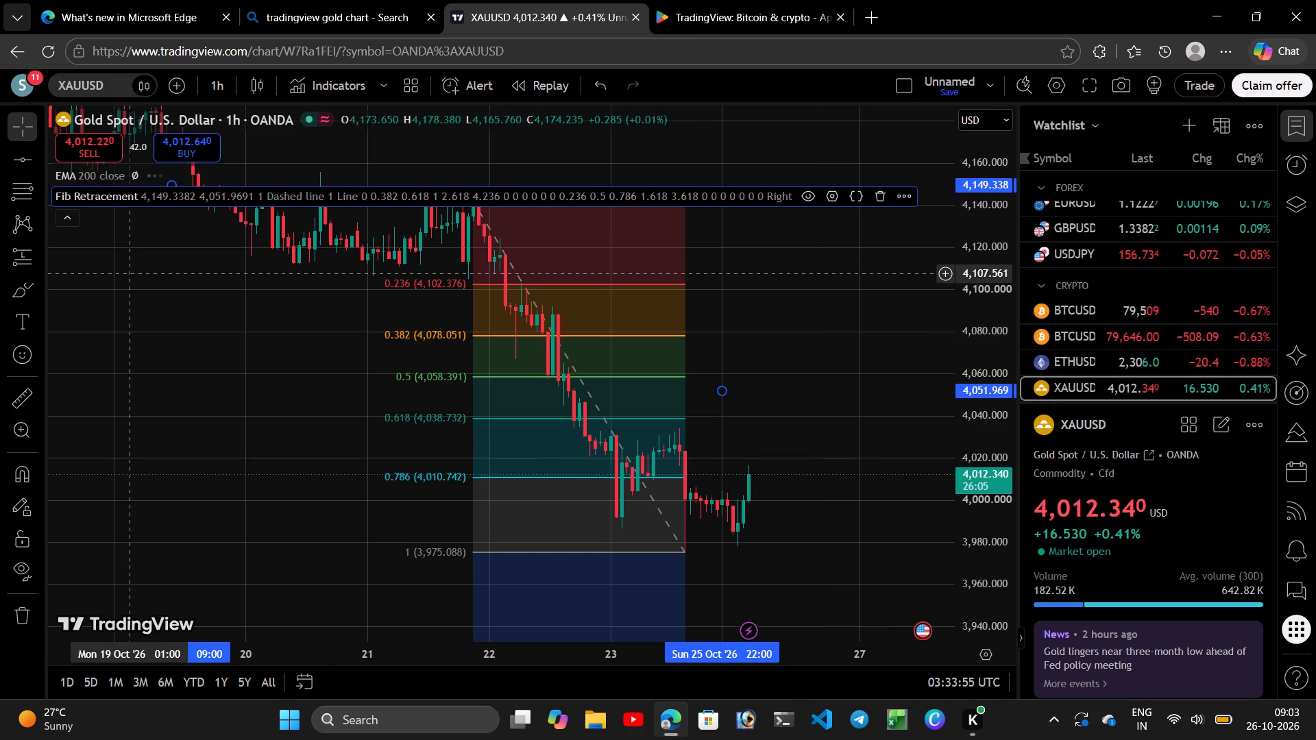
Try to turn off the 0.236 level in the Fib Retracement indicator's inputs and apply the settings.
left_click(273, 411)
left_click_drag(540, 482, 540, 526)
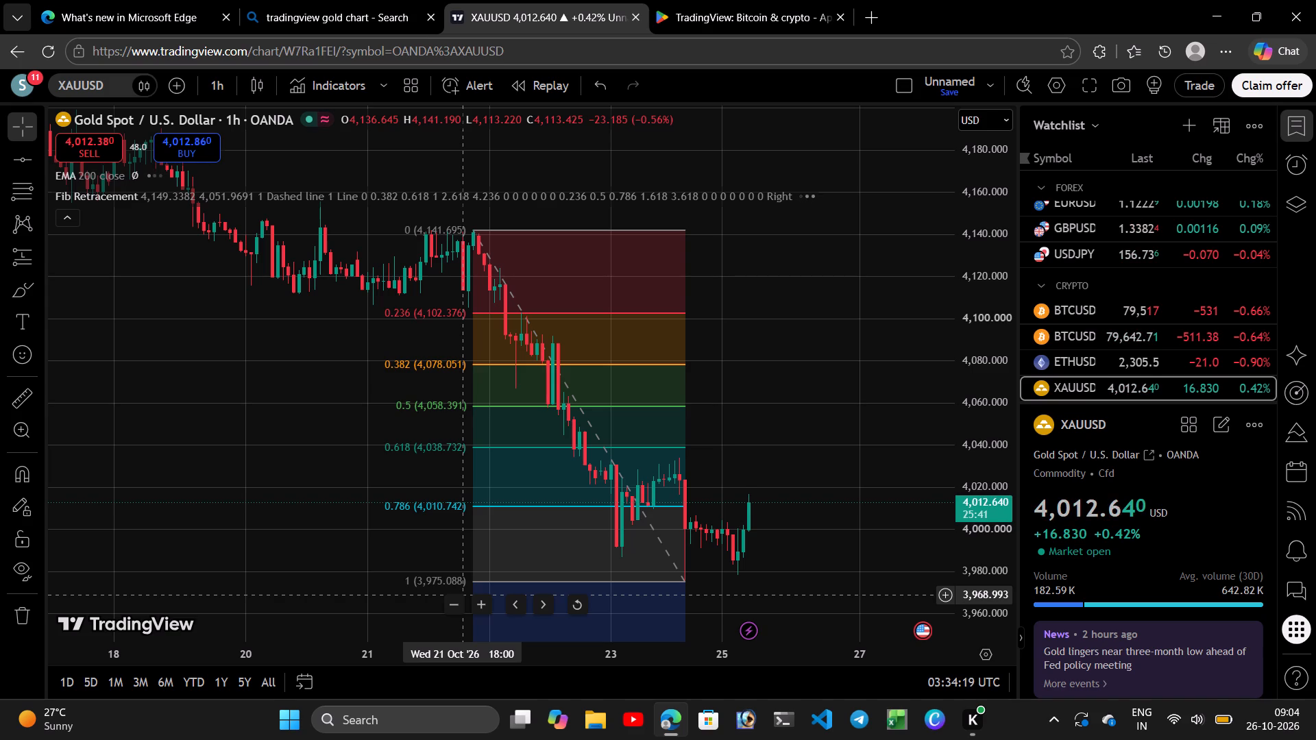
left_click(492, 506)
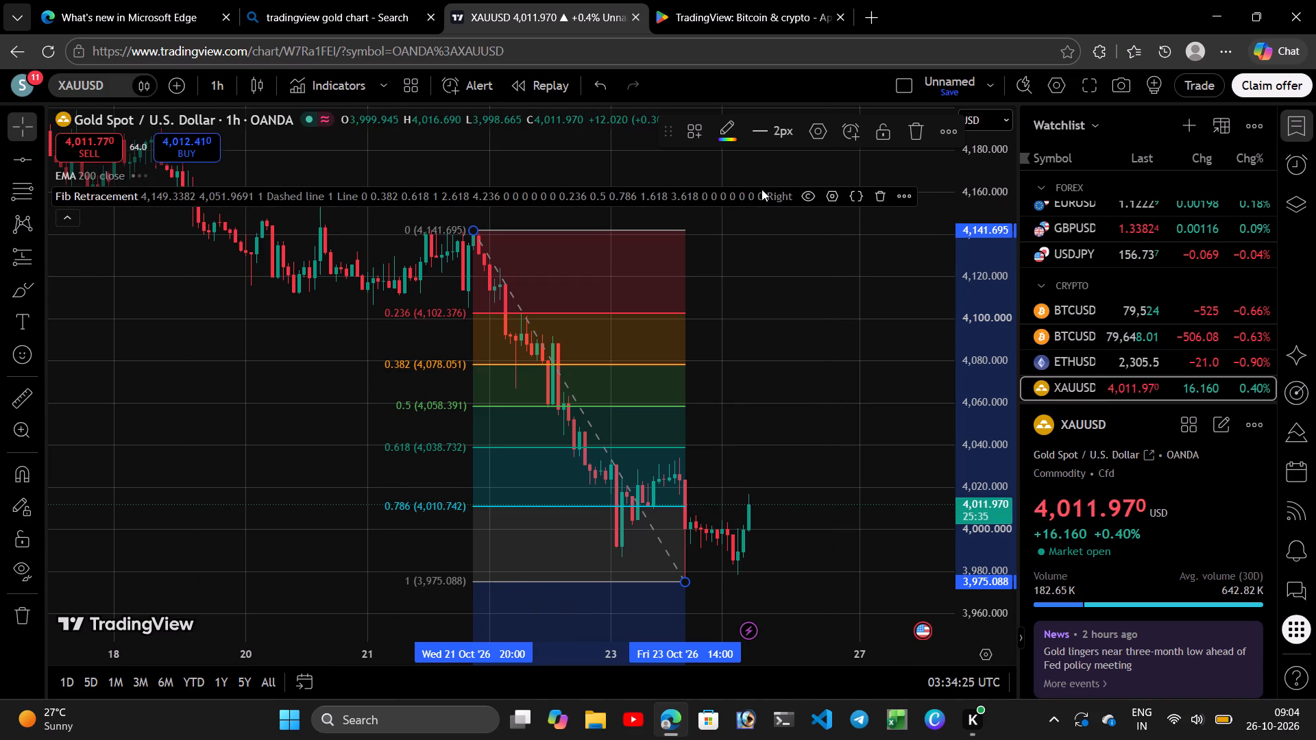
left_click(831, 195)
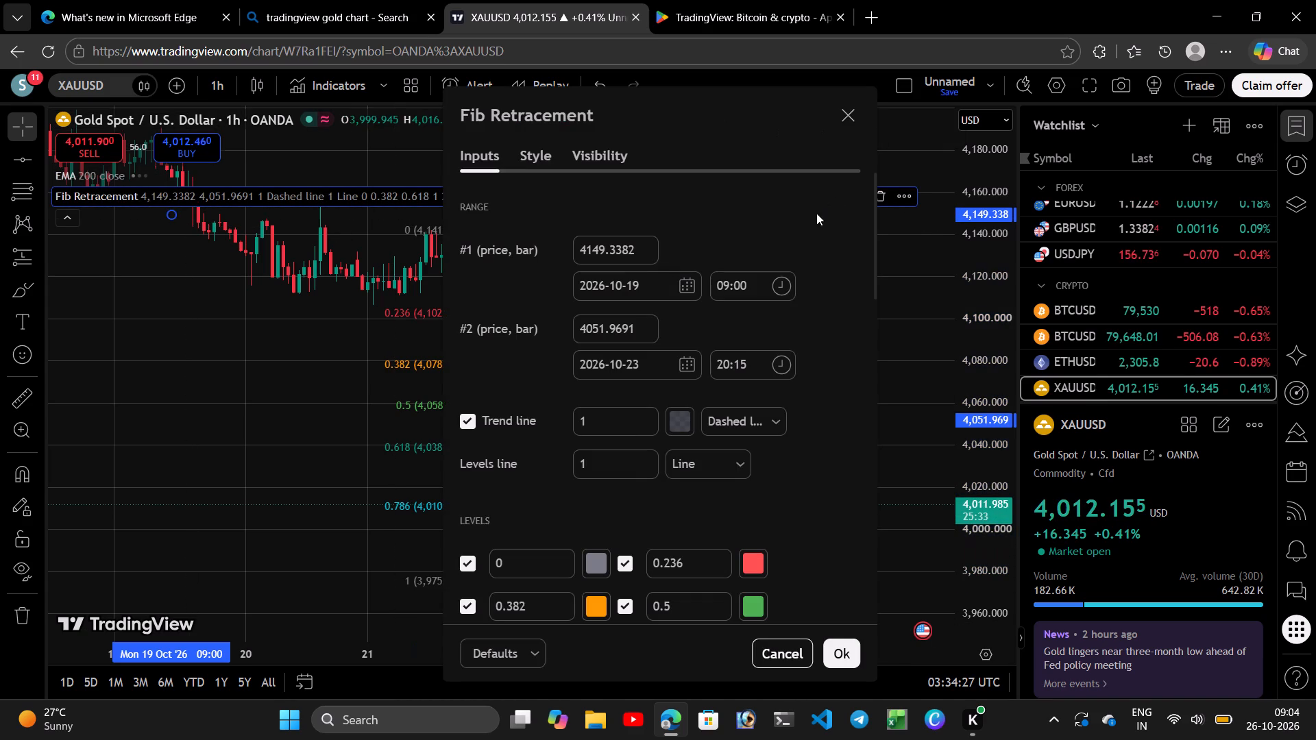
scroll(633, 274, "down", 2)
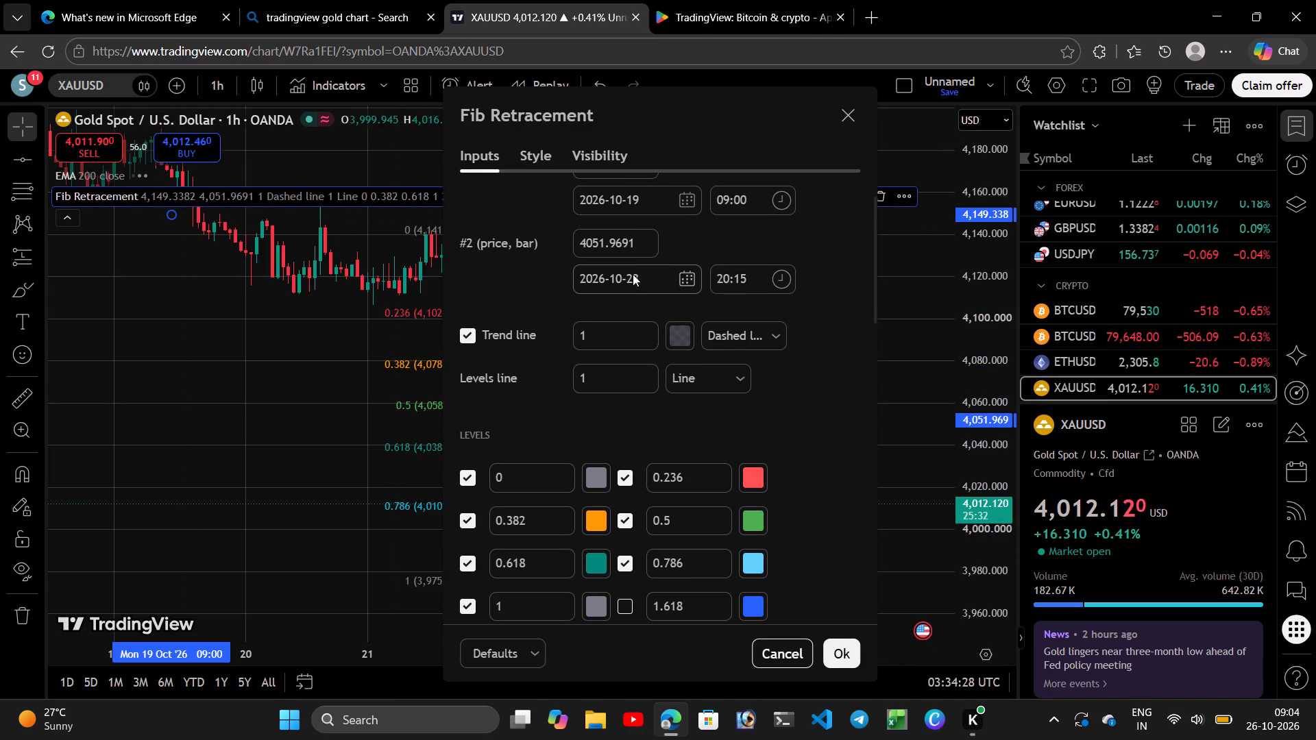
left_click(624, 392)
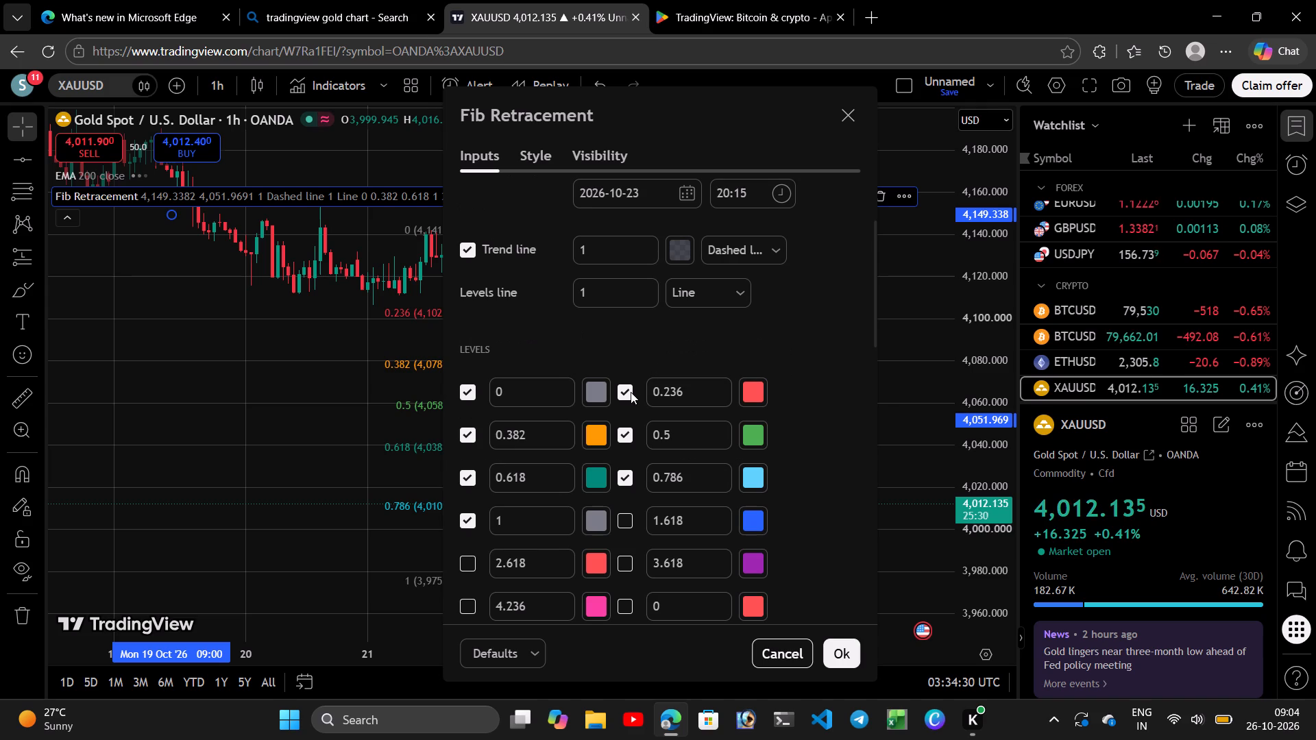
left_click(847, 658)
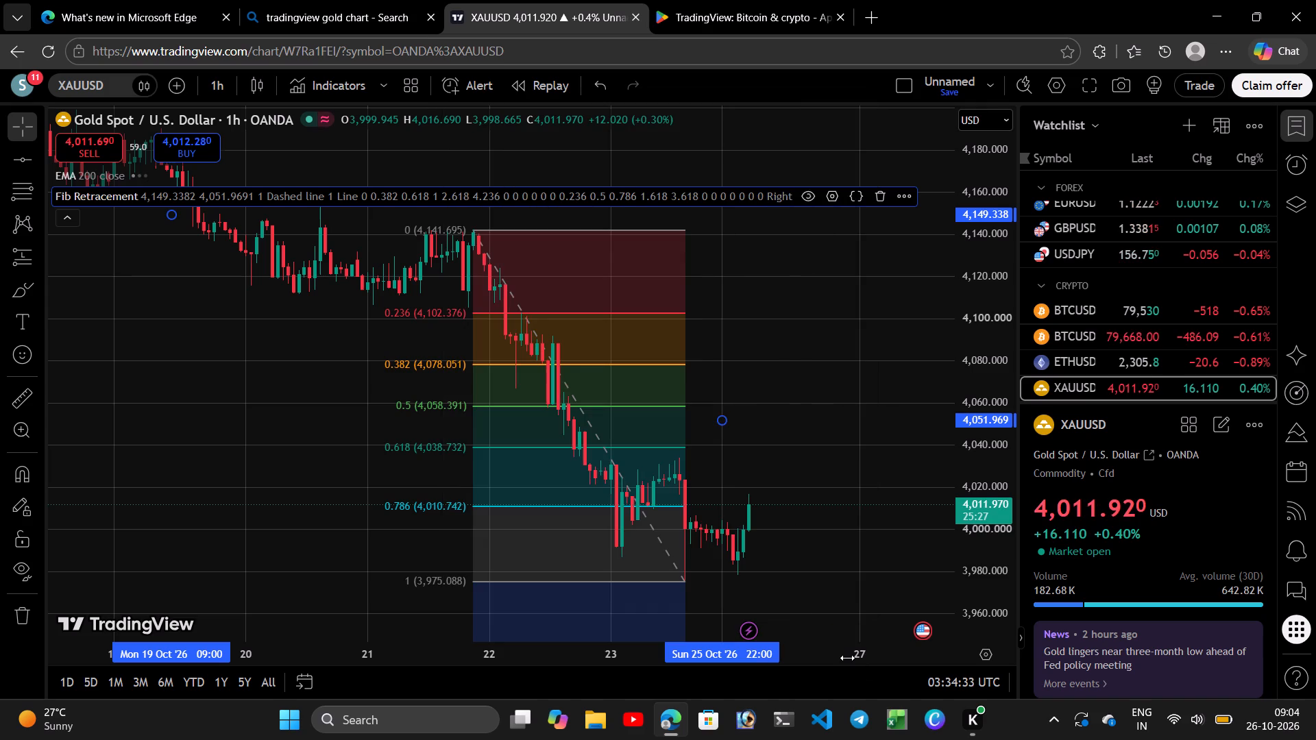
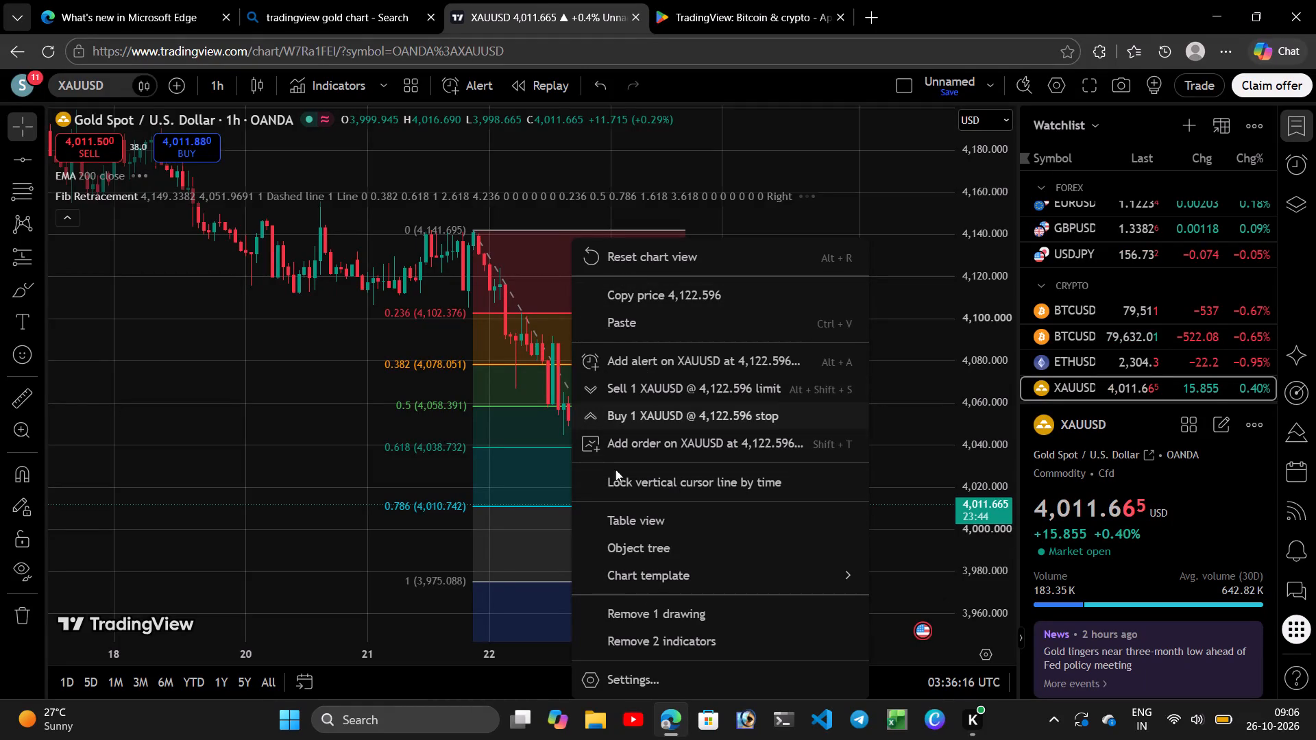
Remove the existing Fibonacci retracement drawing from the XAUUSD chart, keeping the indicators.
left_click(498, 425)
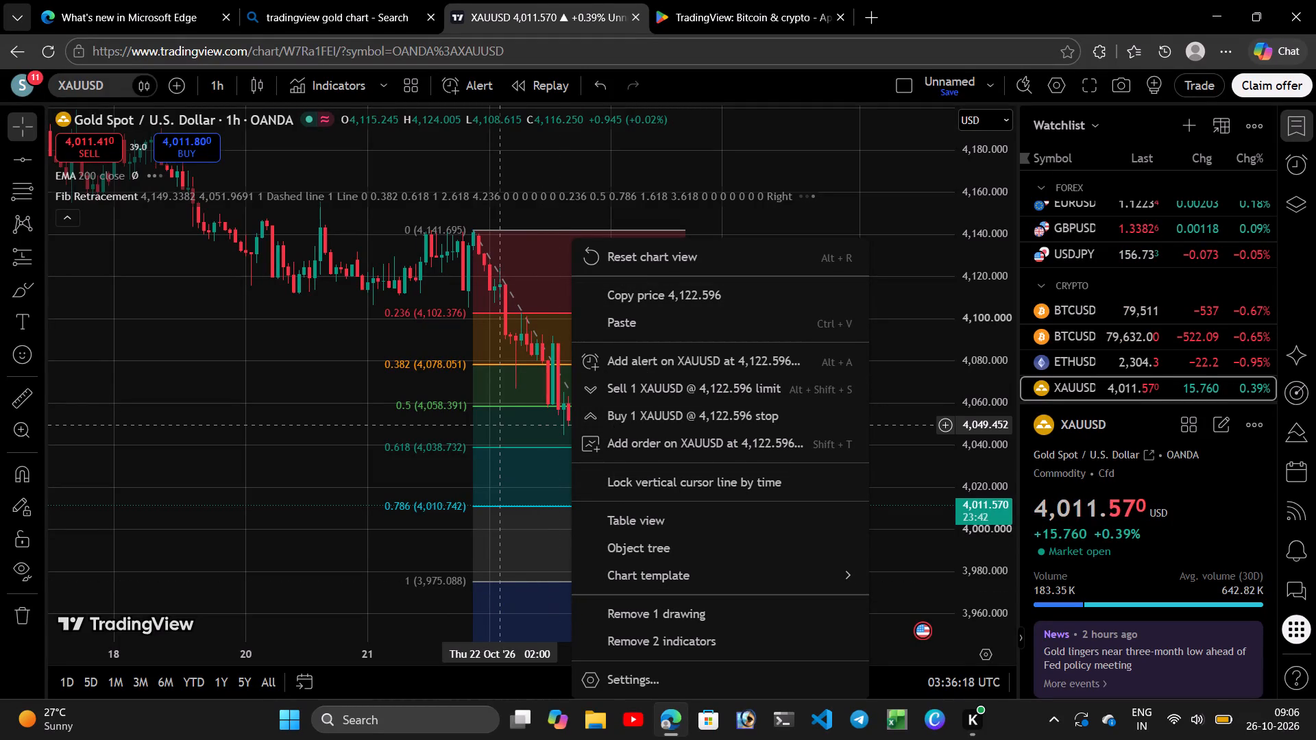
right_click(498, 425)
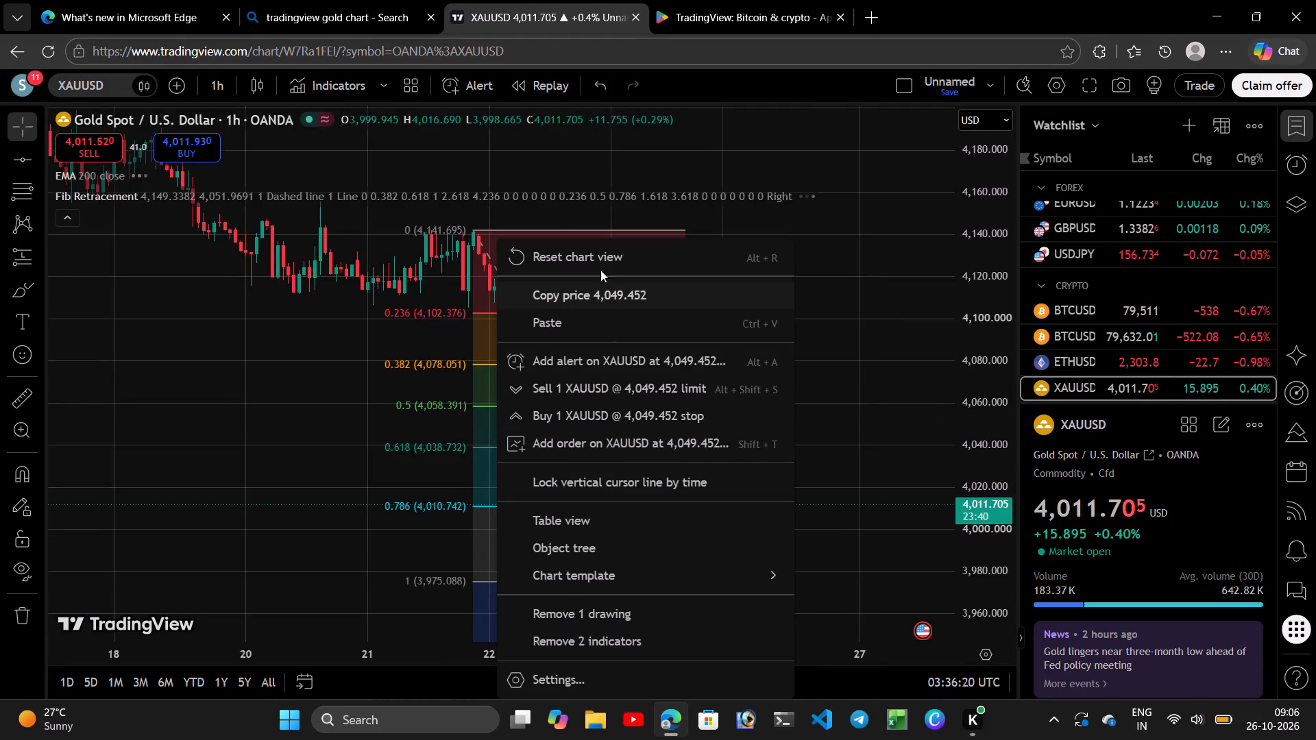
scroll(591, 591, "down", 2)
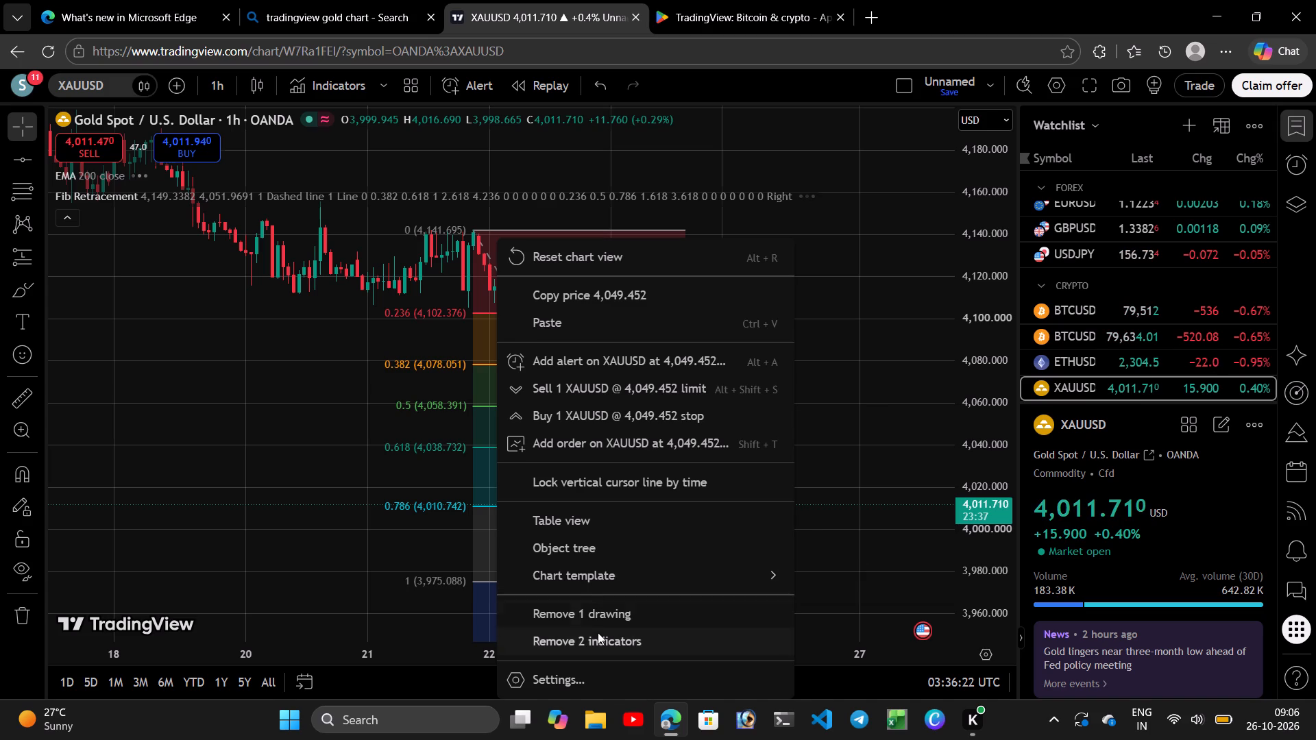
left_click(598, 617)
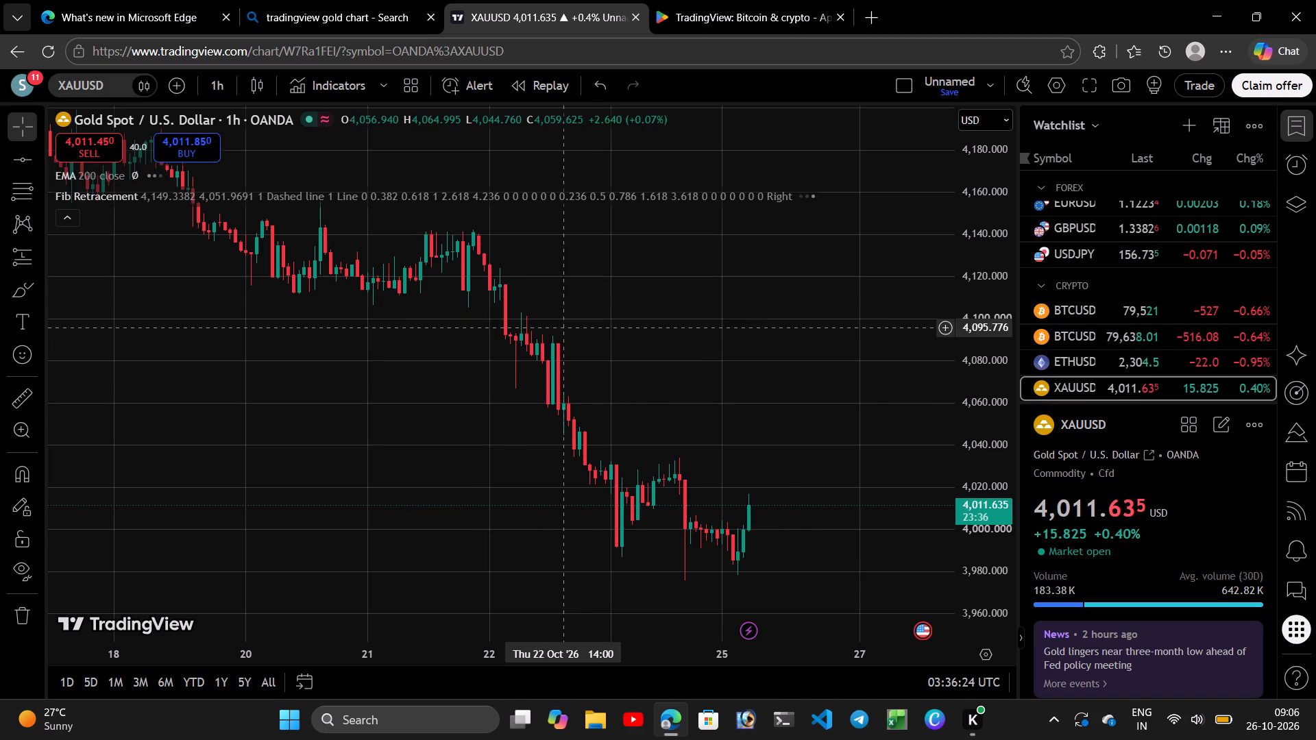
Examine the hourly gold candles from early October to 26 October for the swing high and swing low of the decline.
left_click(552, 295)
left_click_drag(541, 294, 525, 299)
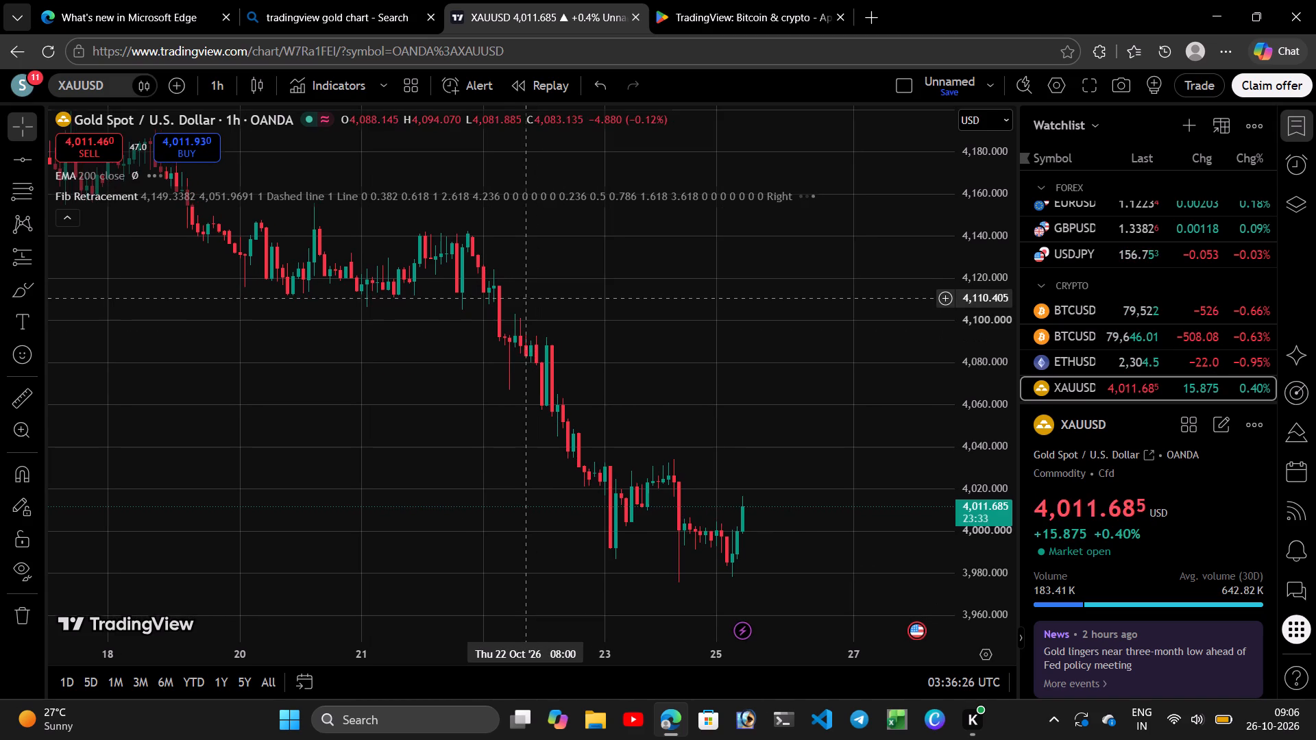
scroll(511, 296, "up", 5)
scroll(511, 296, "down", 7)
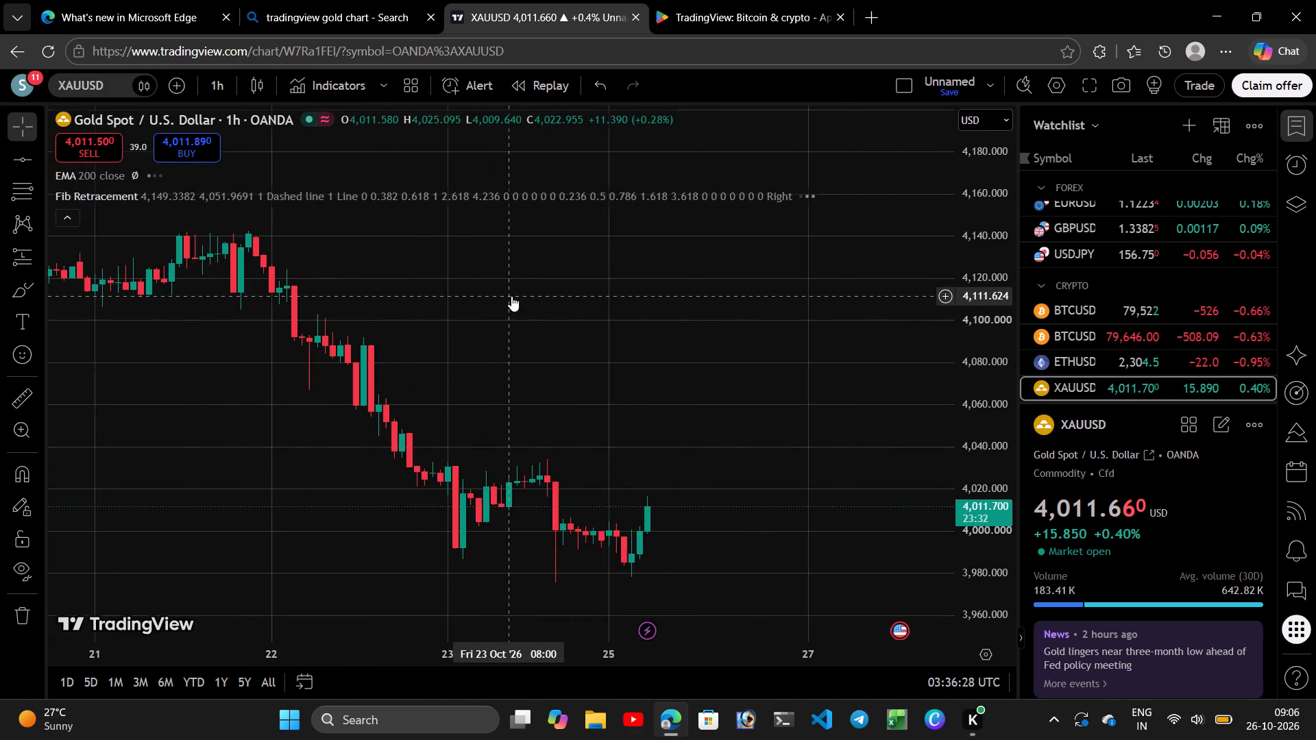
scroll(511, 296, "down", 5)
left_click_drag(511, 296, 474, 345)
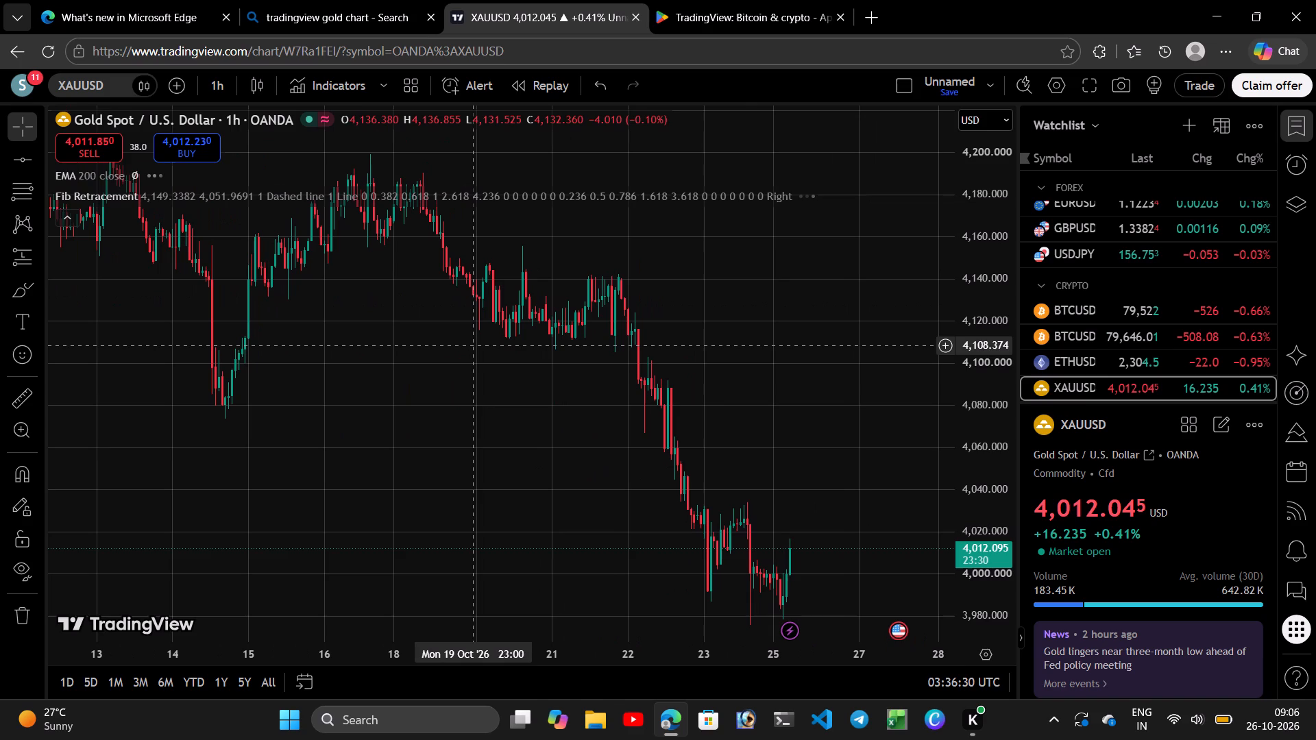
left_click_drag(415, 312, 401, 327)
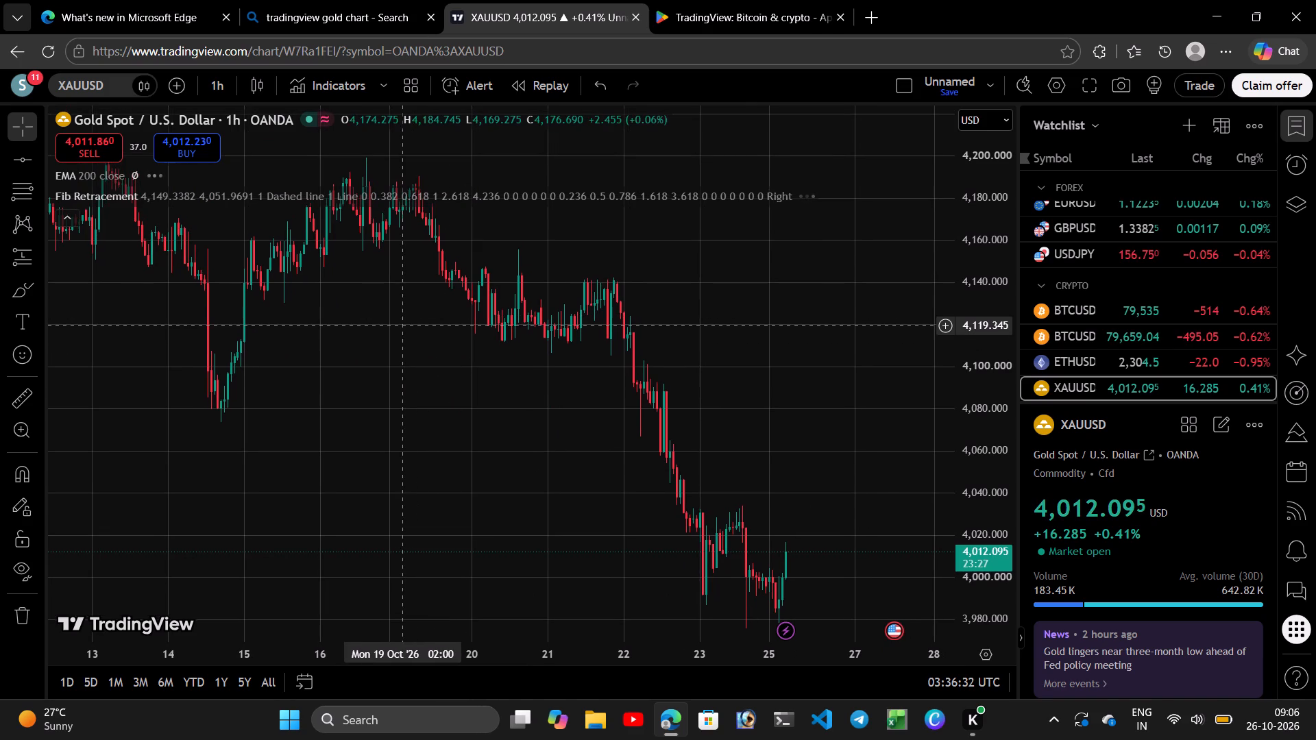
left_click_drag(401, 327, 378, 285)
scroll(378, 285, "down", 5)
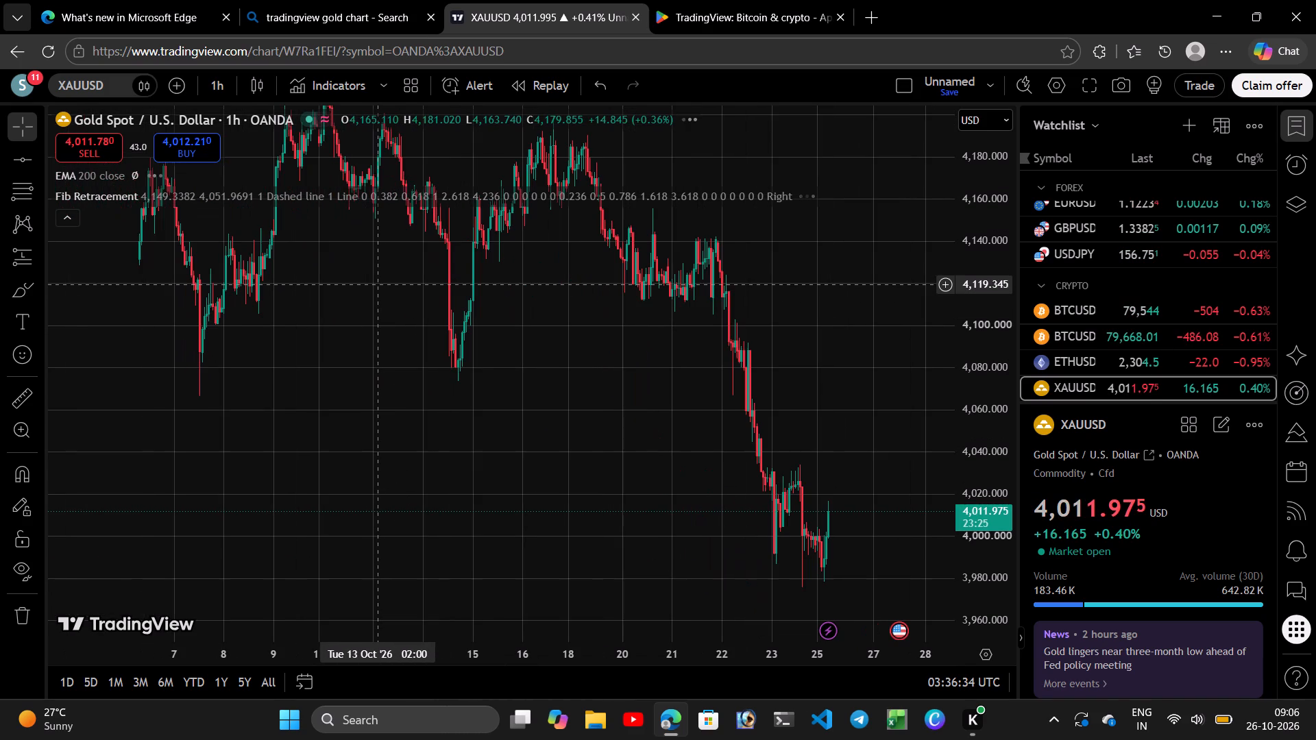
left_click_drag(376, 288, 305, 345)
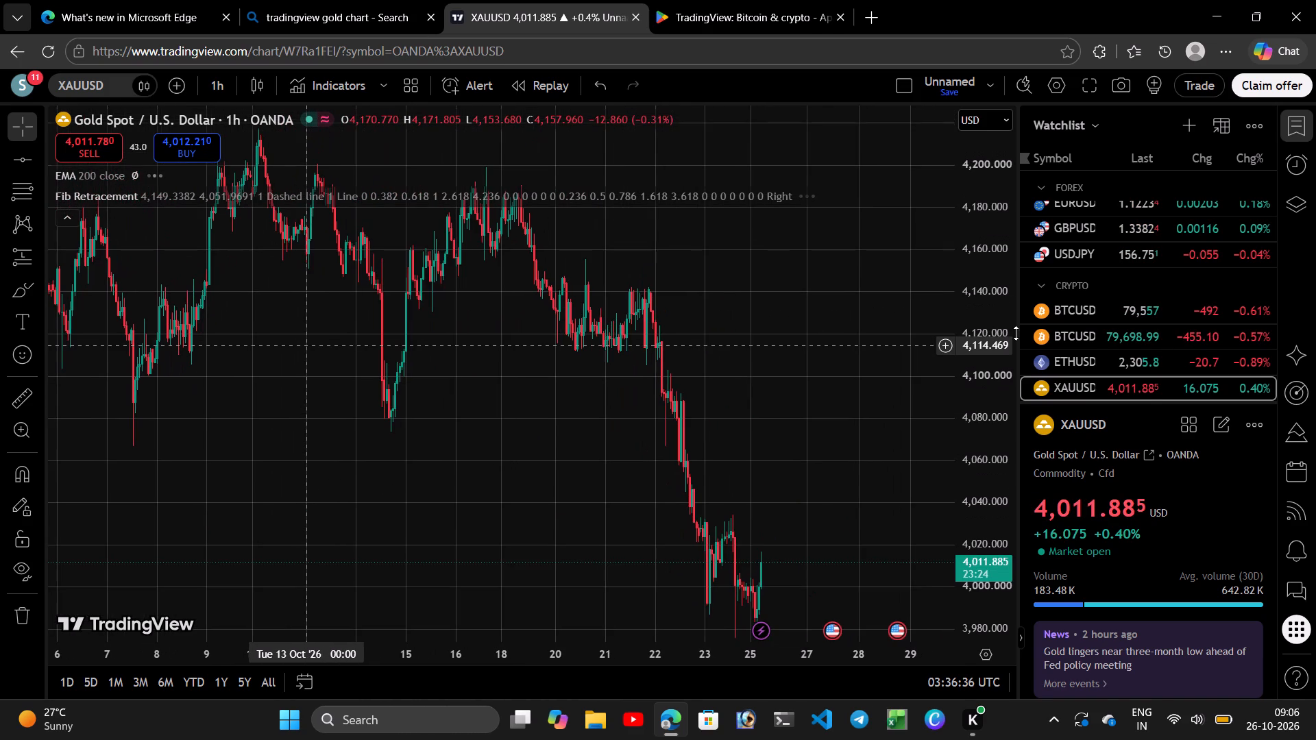
left_click_drag(992, 345, 986, 451)
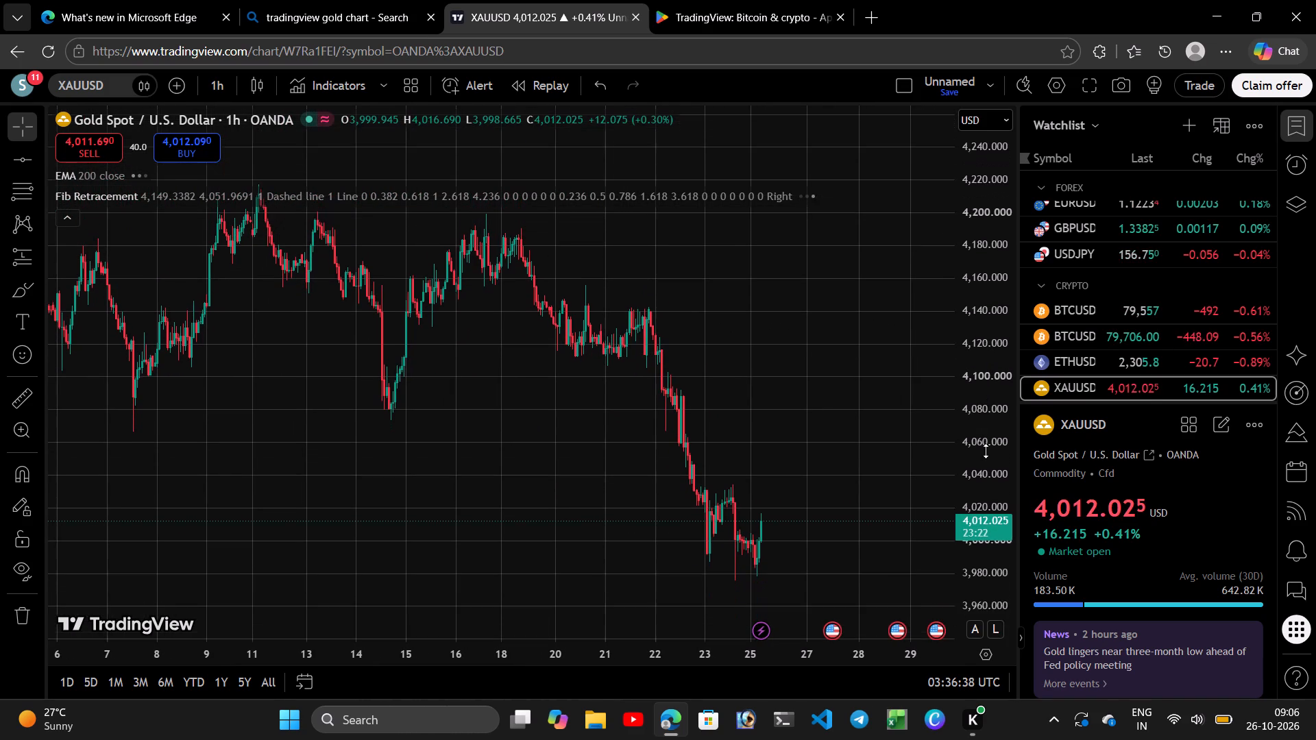
left_click_drag(986, 451, 986, 452)
scroll(767, 399, "up", 4)
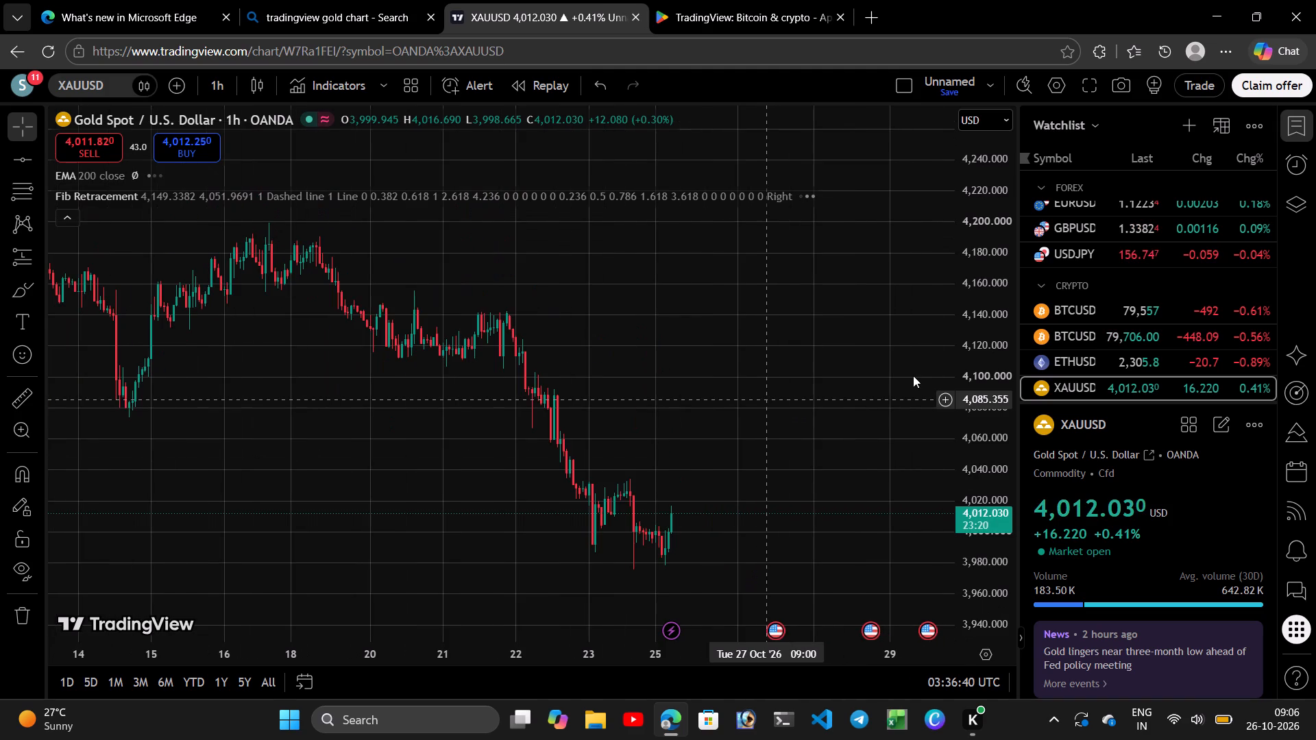
left_click_drag(979, 345, 979, 408)
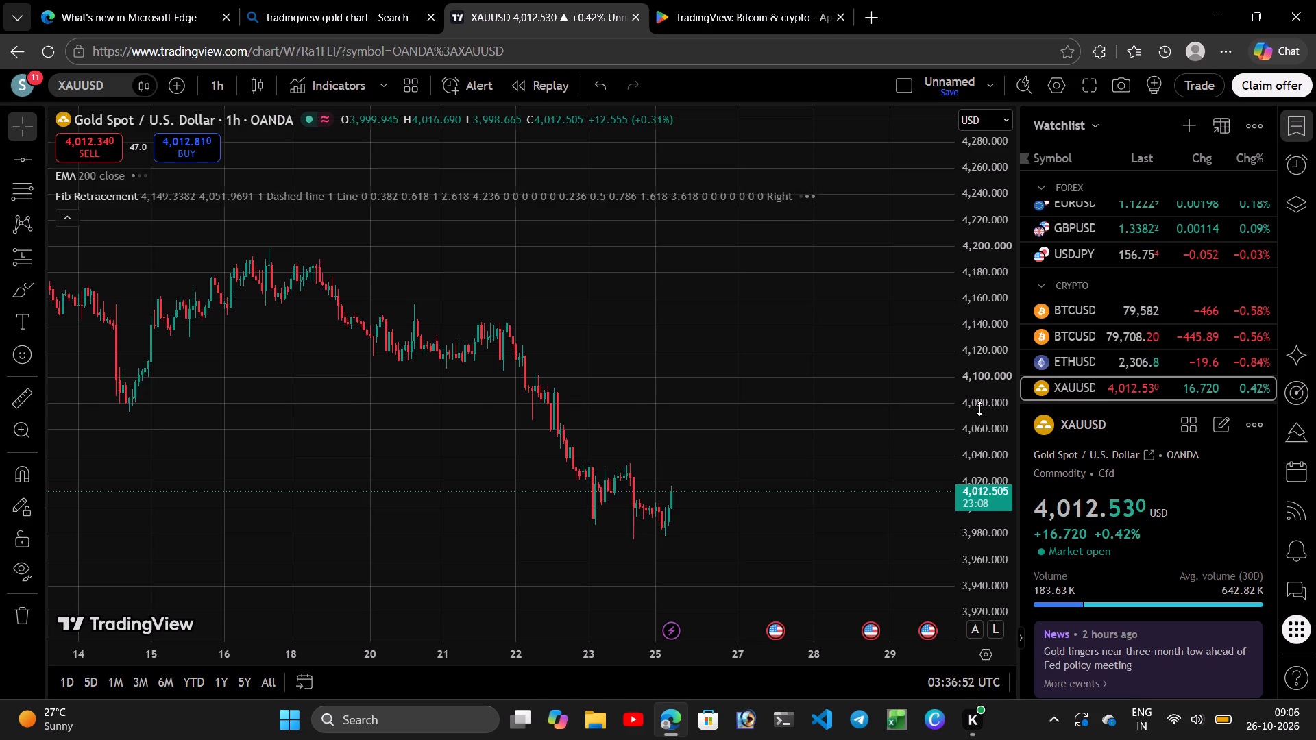
left_click_drag(334, 329, 543, 345)
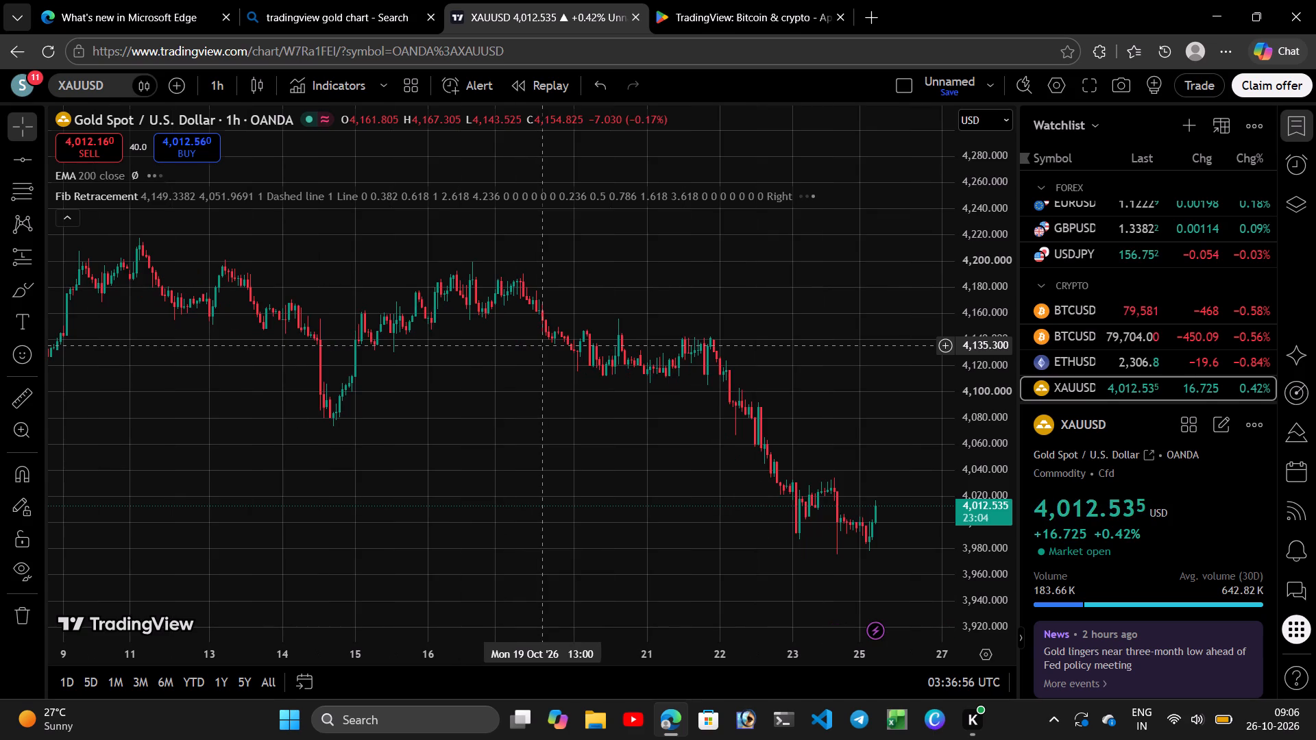
left_click_drag(543, 345, 515, 334)
left_click(515, 334)
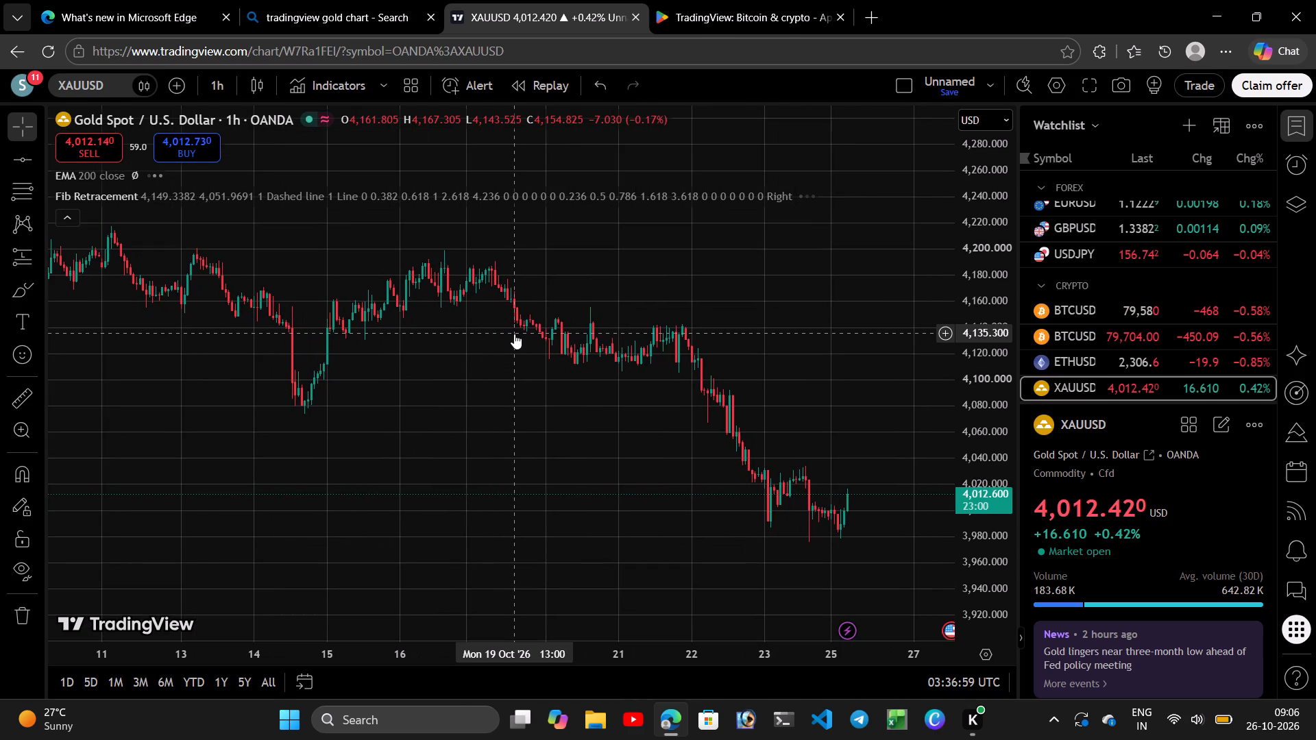
left_click_drag(457, 295, 345, 292)
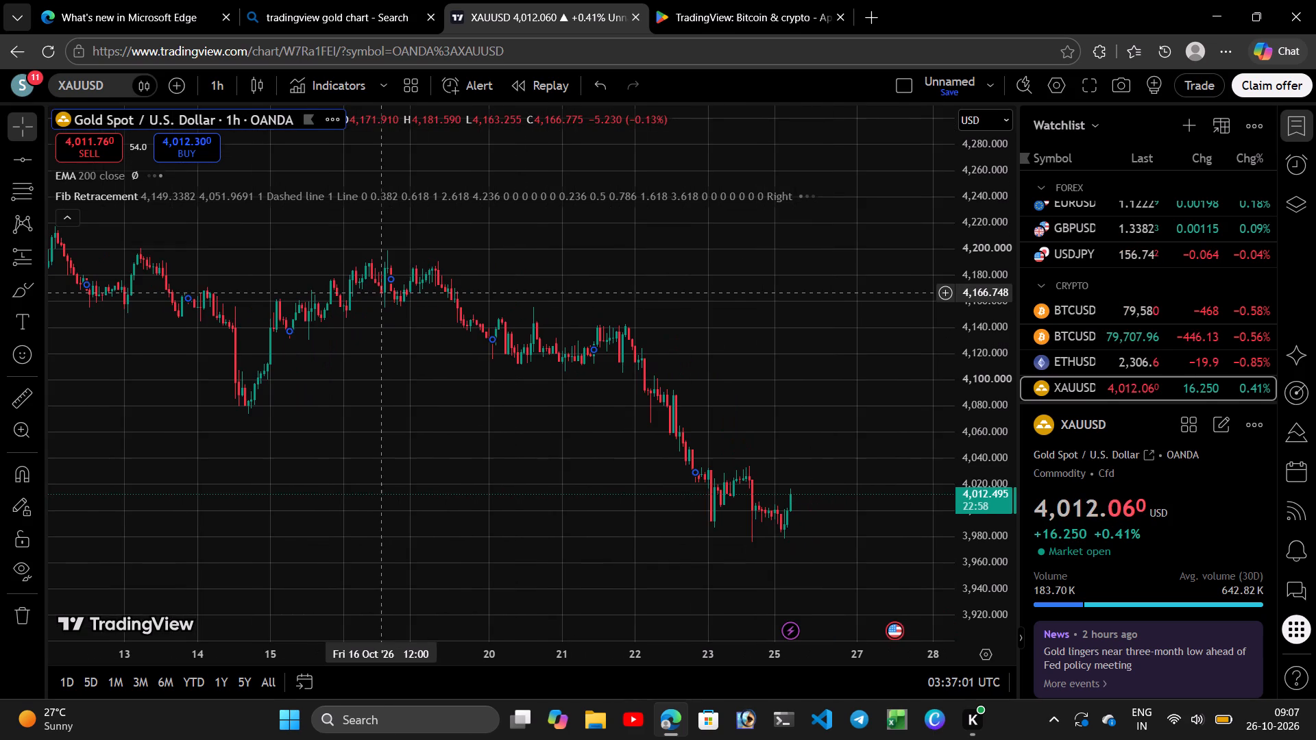
Draw a Fib retracement from the 16 October swing high at about 4,198 down to the 26 October low at about 3,979.
left_click(17, 182)
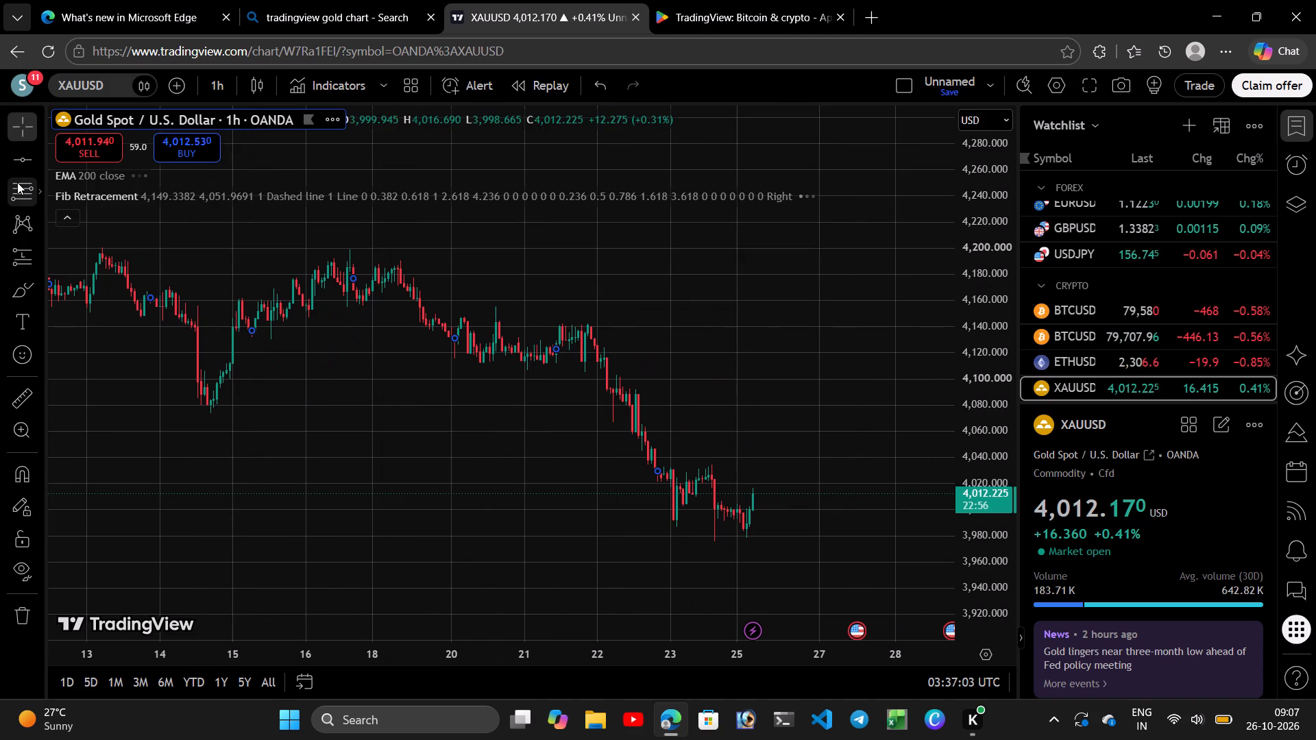
left_click_drag(351, 251, 17, 182)
left_click_drag(17, 182, 489, 338)
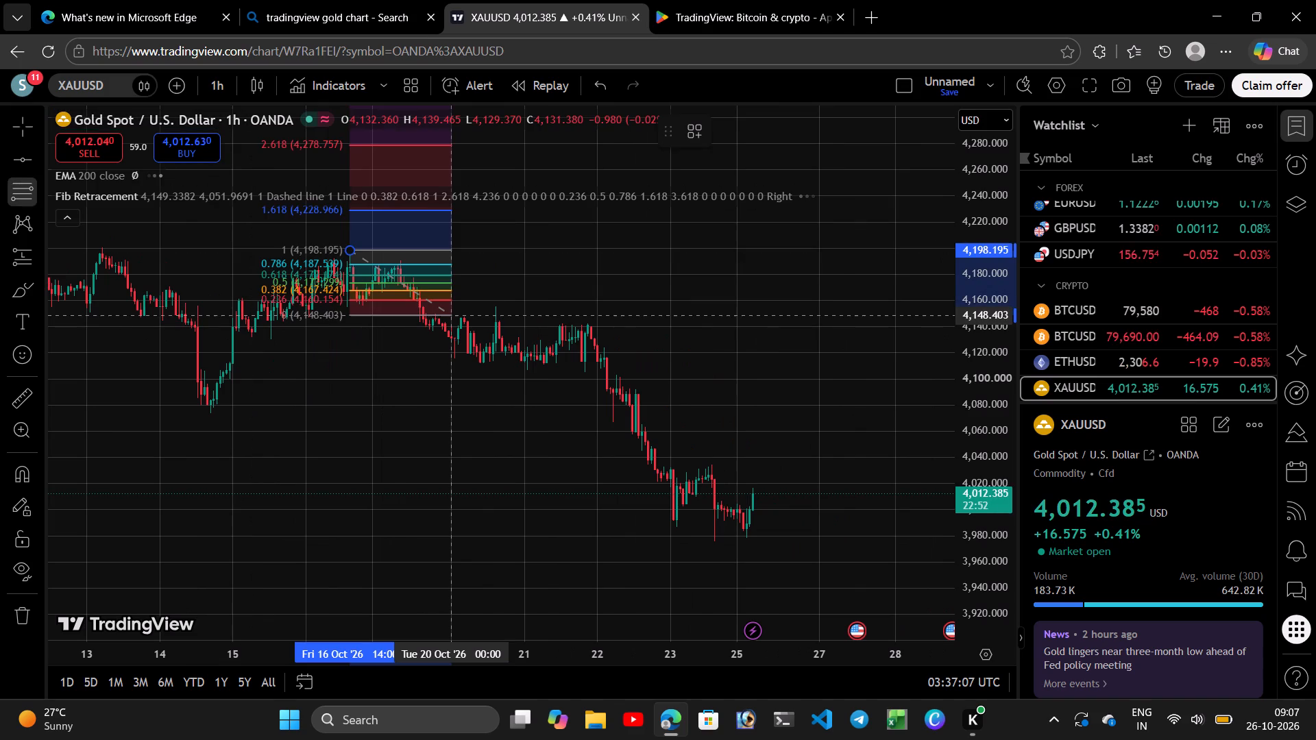
left_click_drag(489, 338, 753, 532)
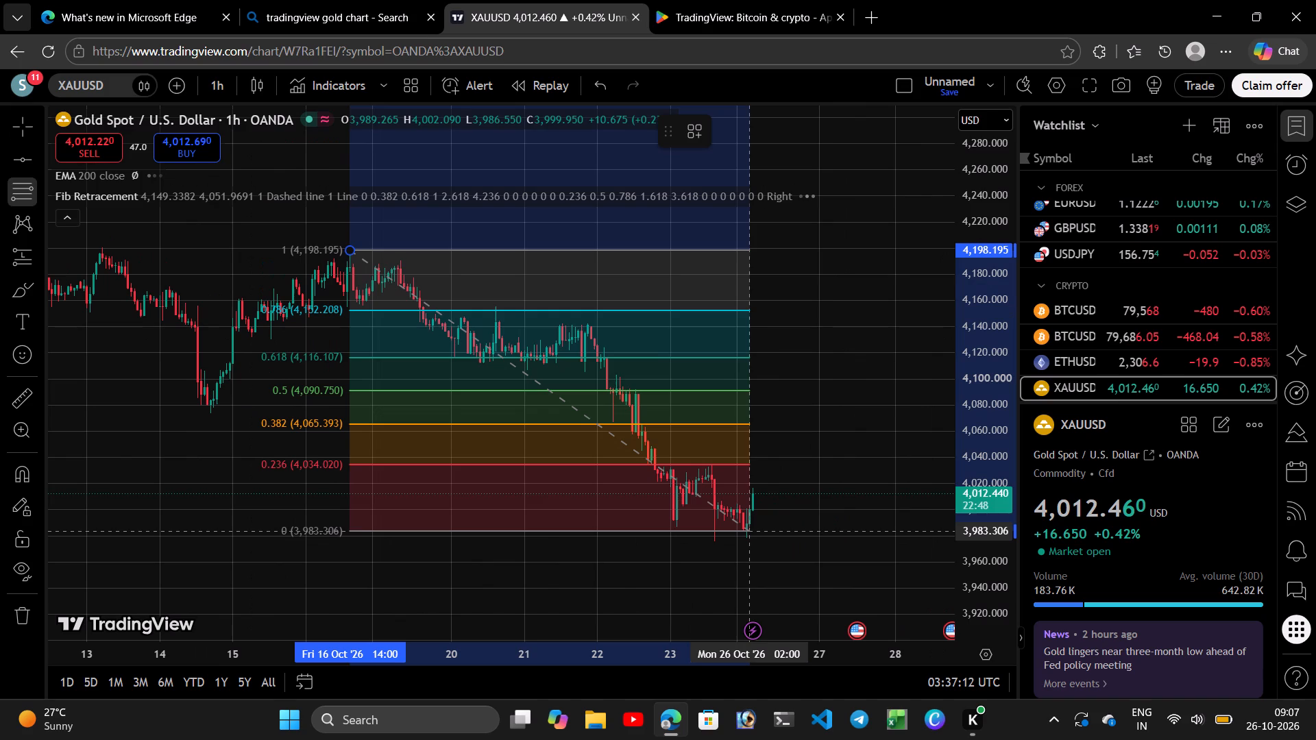
left_click_drag(753, 532, 747, 533)
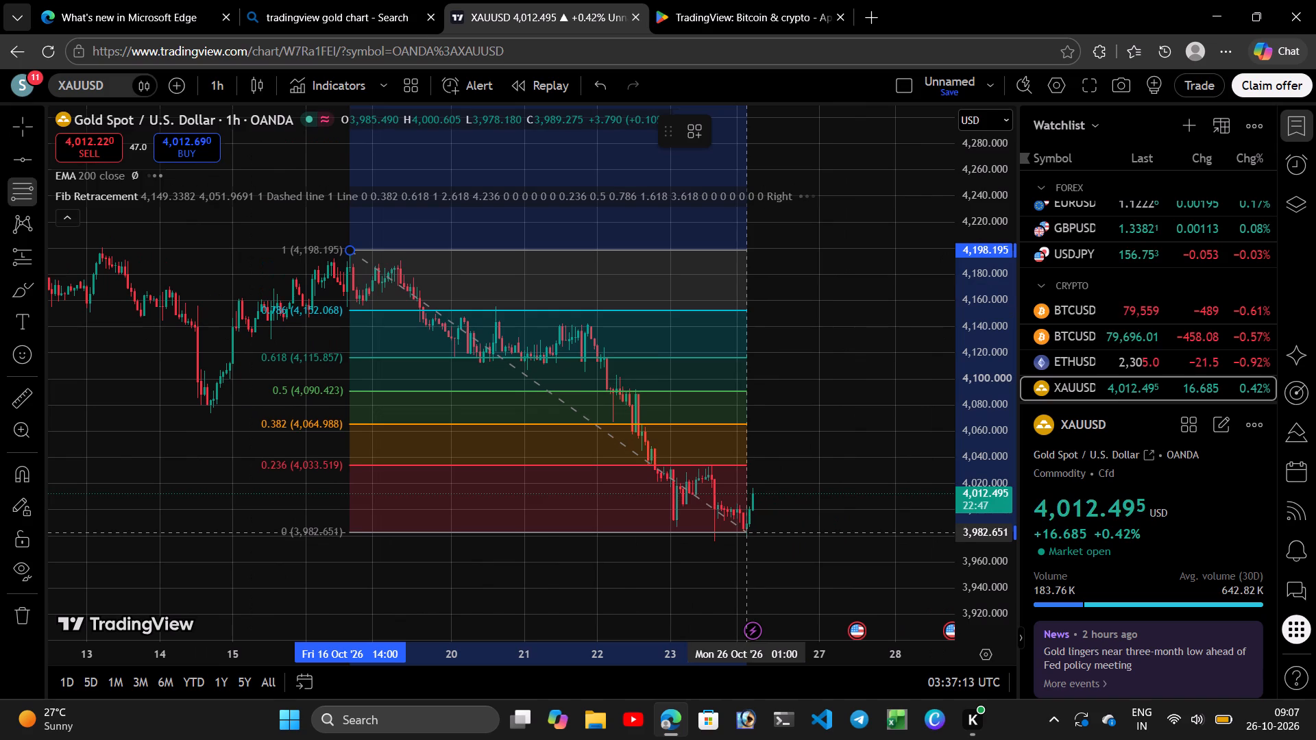
left_click_drag(747, 533, 748, 530)
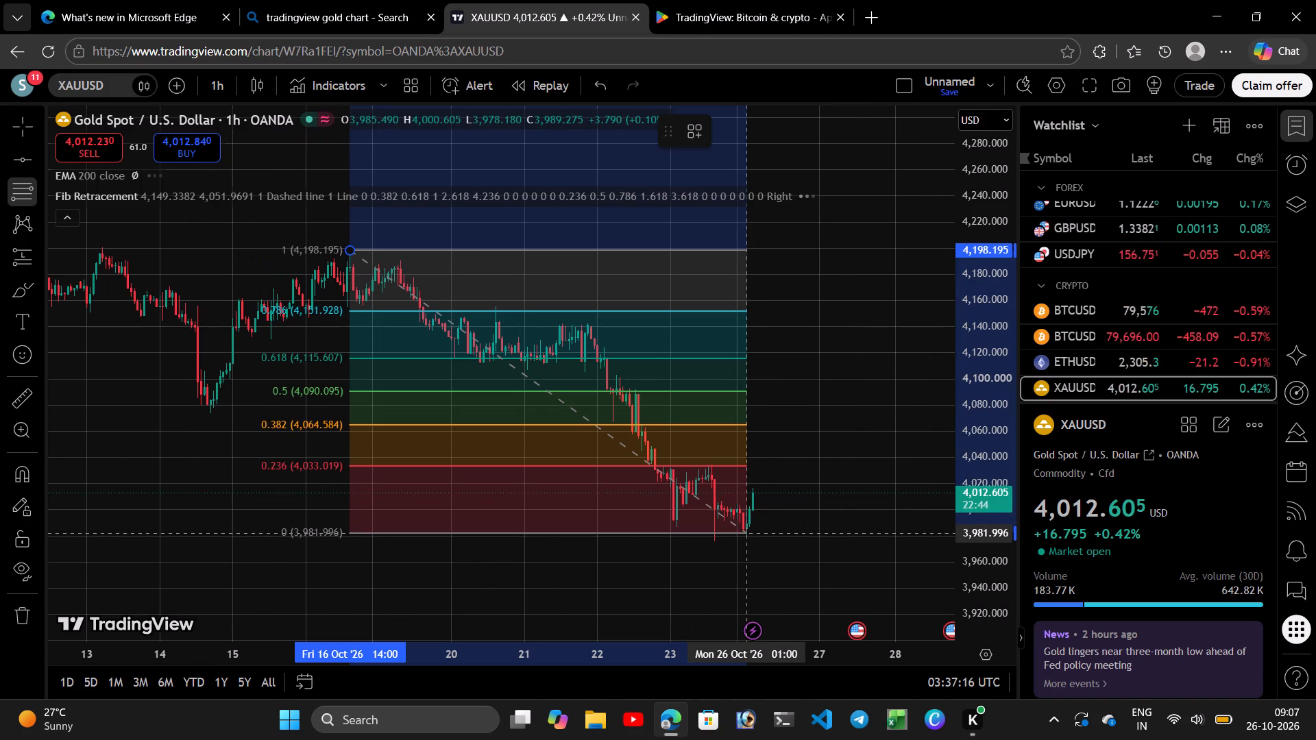
left_click_drag(748, 530, 746, 533)
scroll(746, 535, "up", 4)
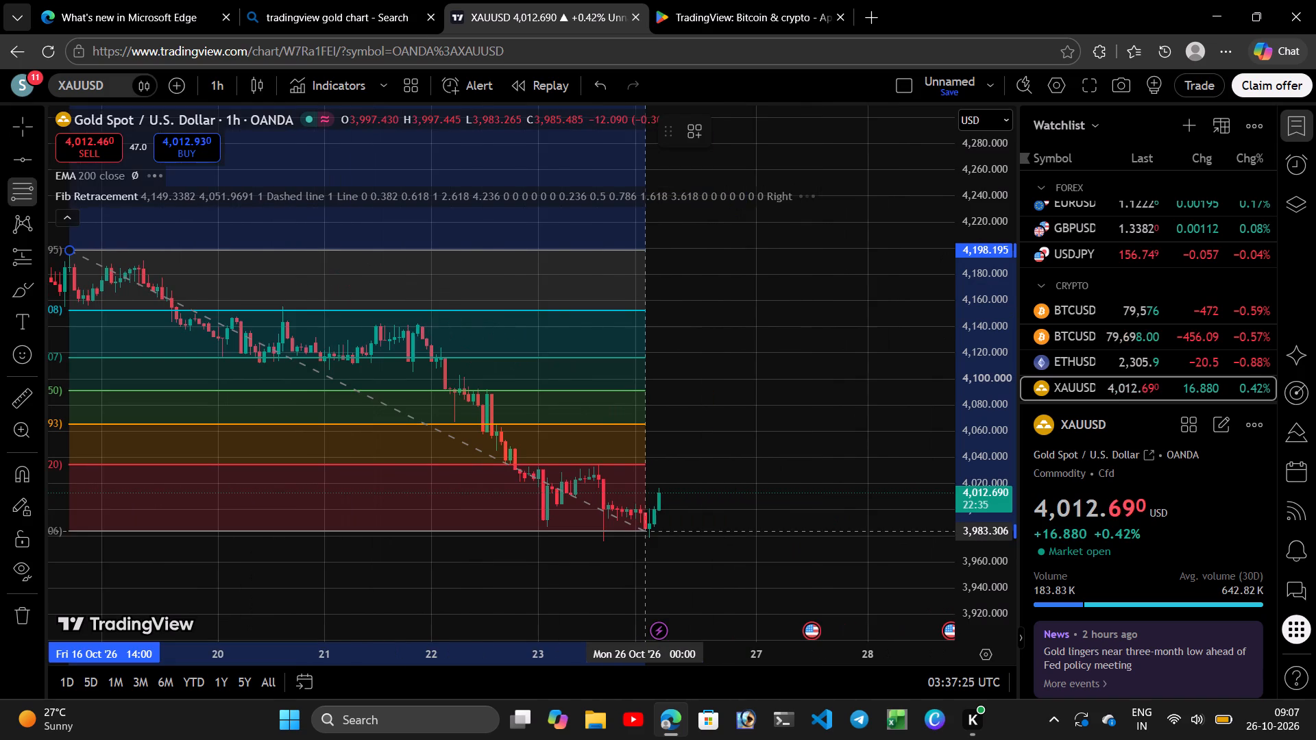
scroll(648, 536, "up", 2)
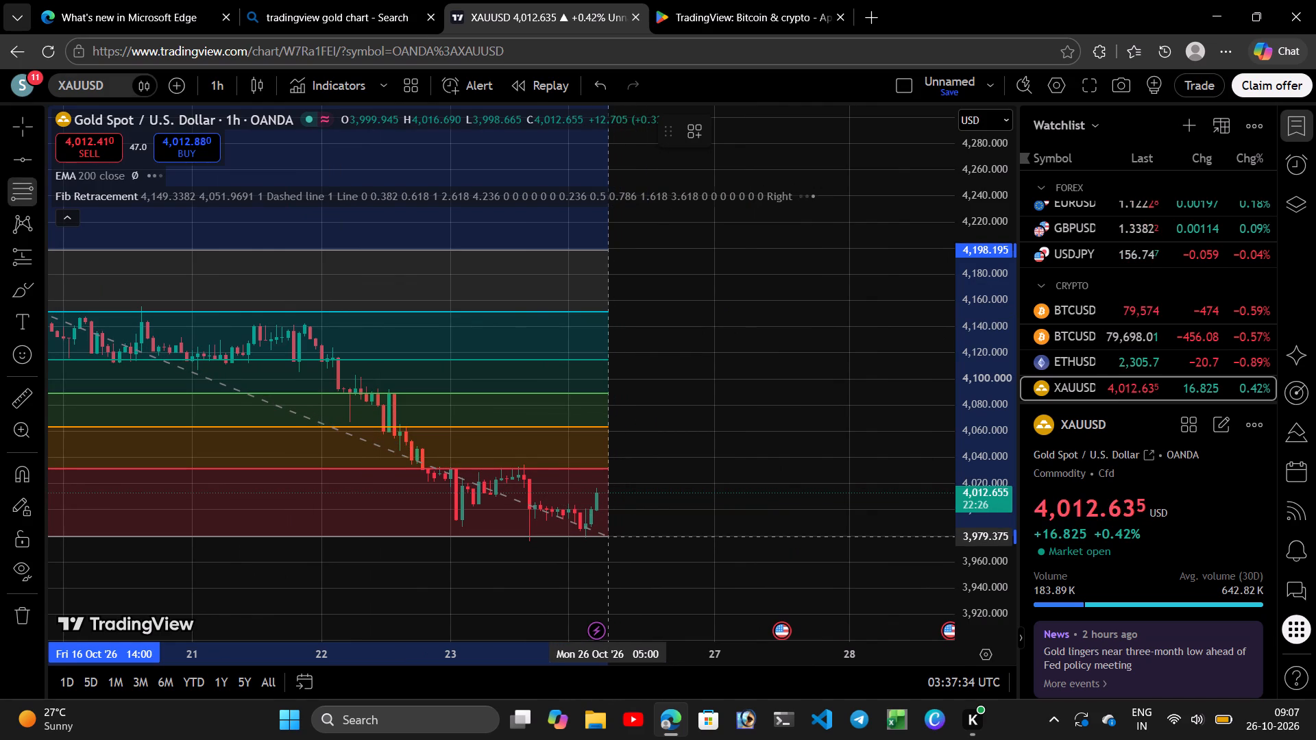
left_click(611, 536)
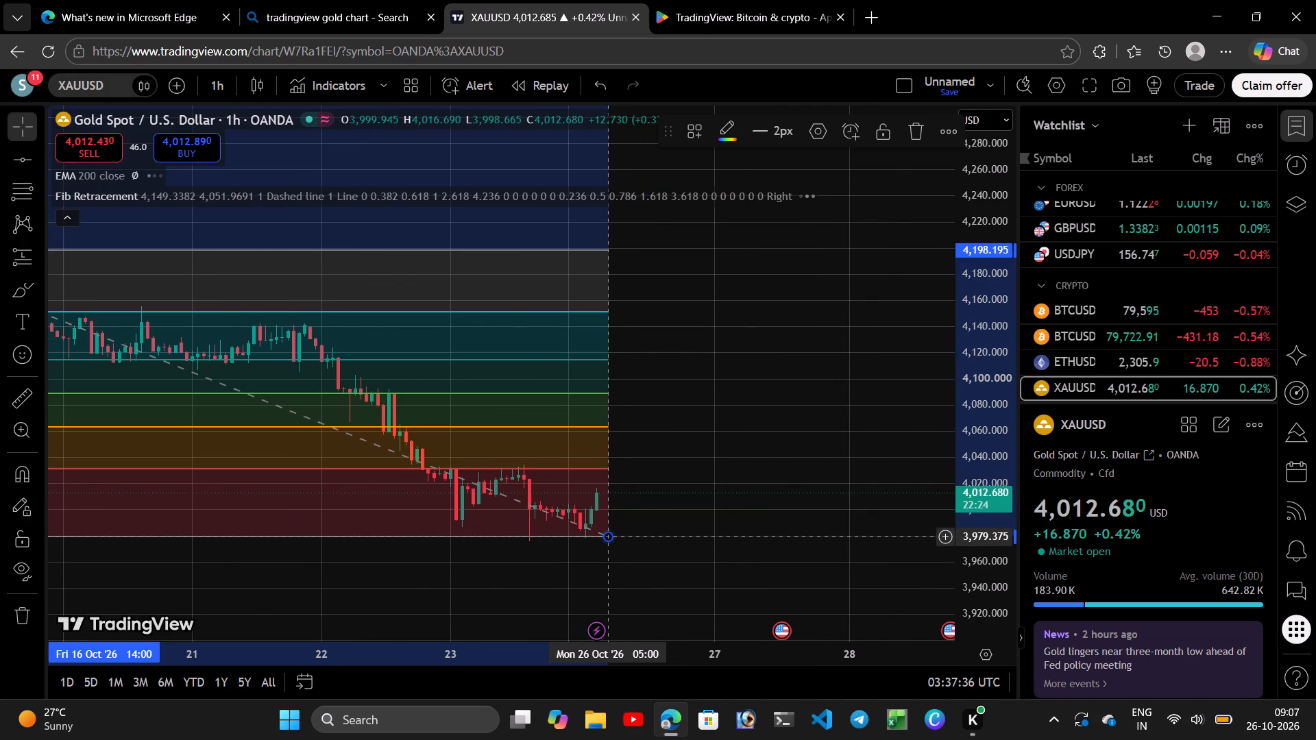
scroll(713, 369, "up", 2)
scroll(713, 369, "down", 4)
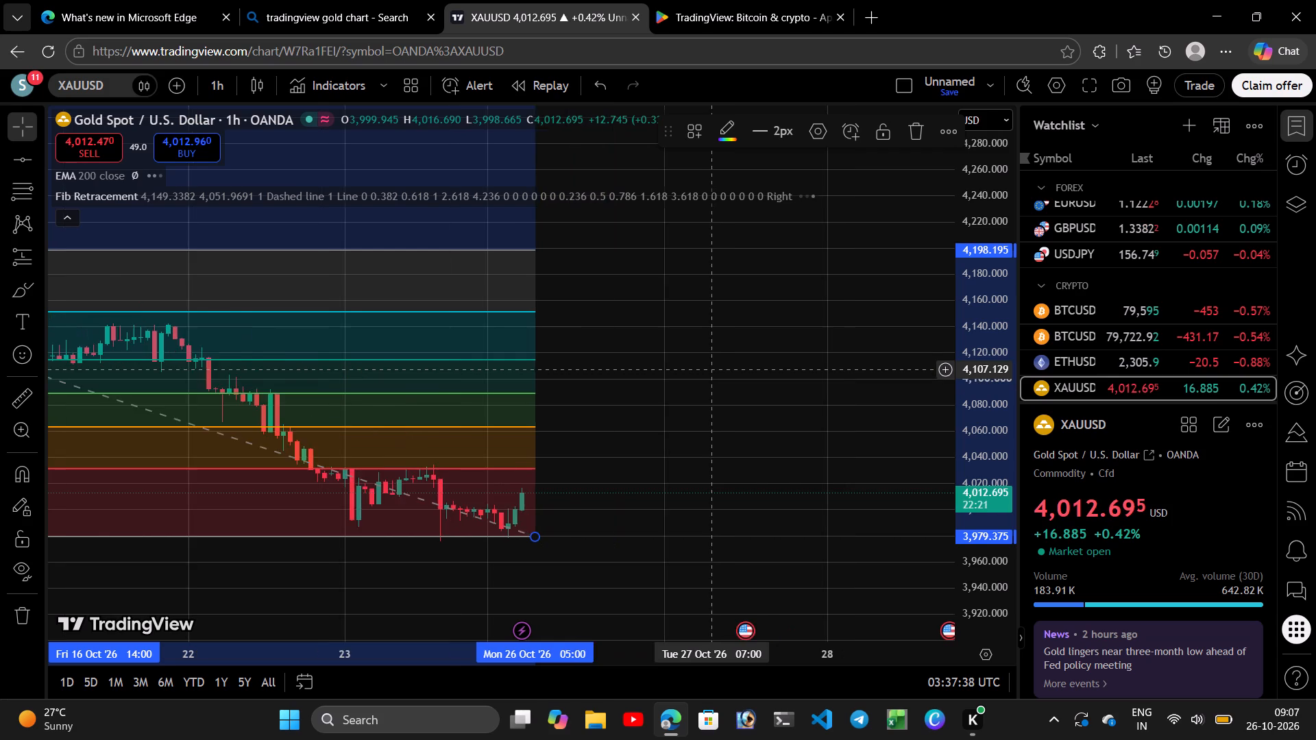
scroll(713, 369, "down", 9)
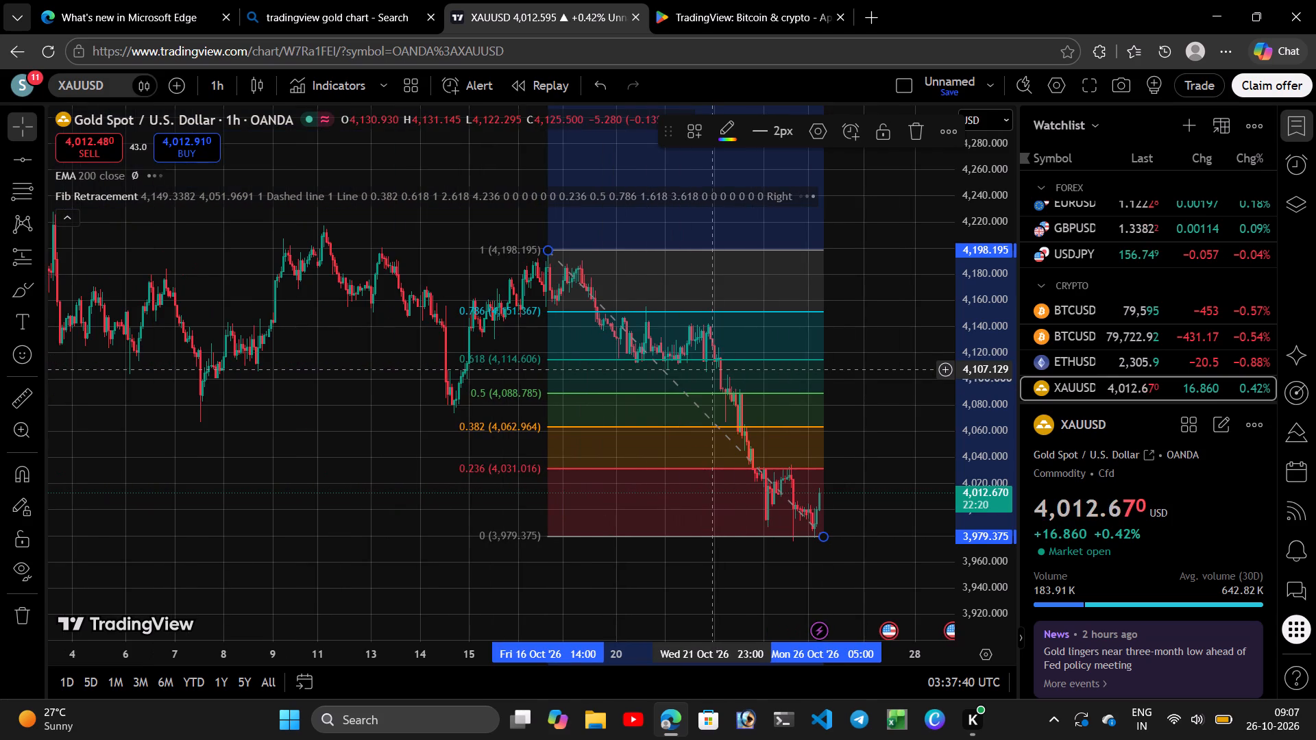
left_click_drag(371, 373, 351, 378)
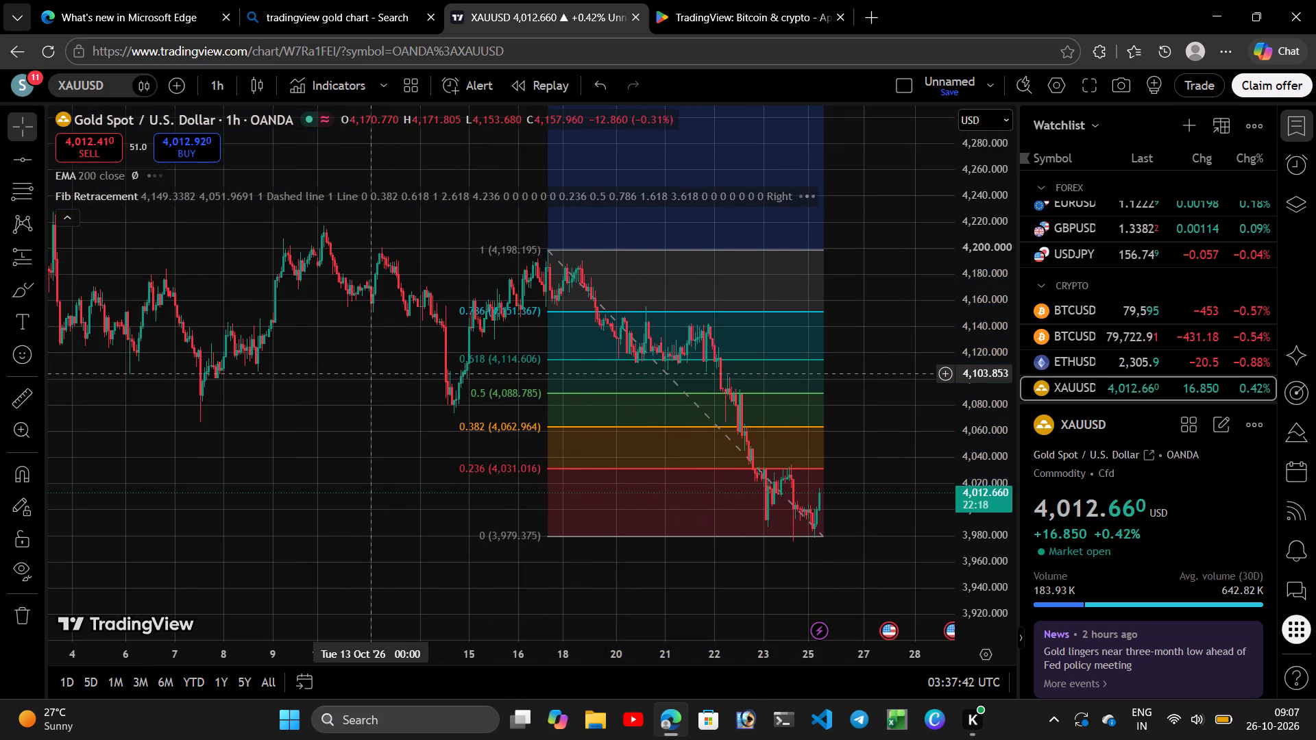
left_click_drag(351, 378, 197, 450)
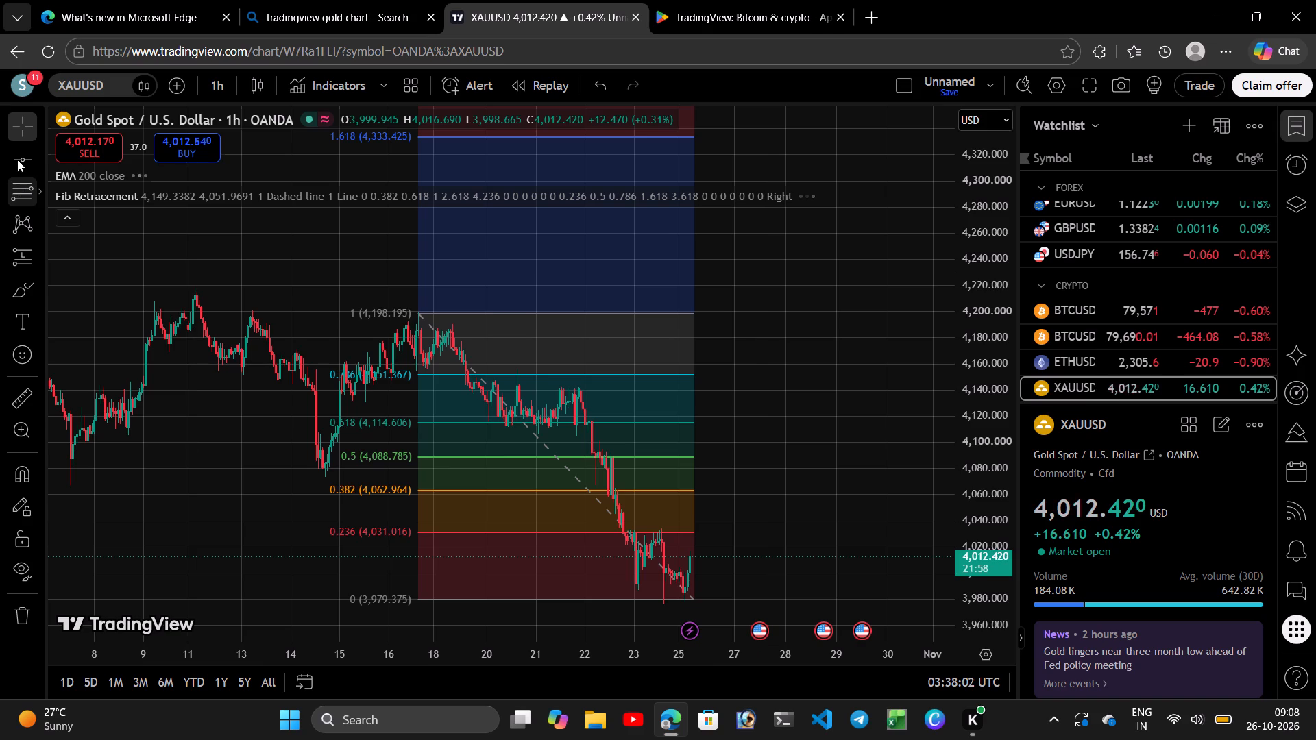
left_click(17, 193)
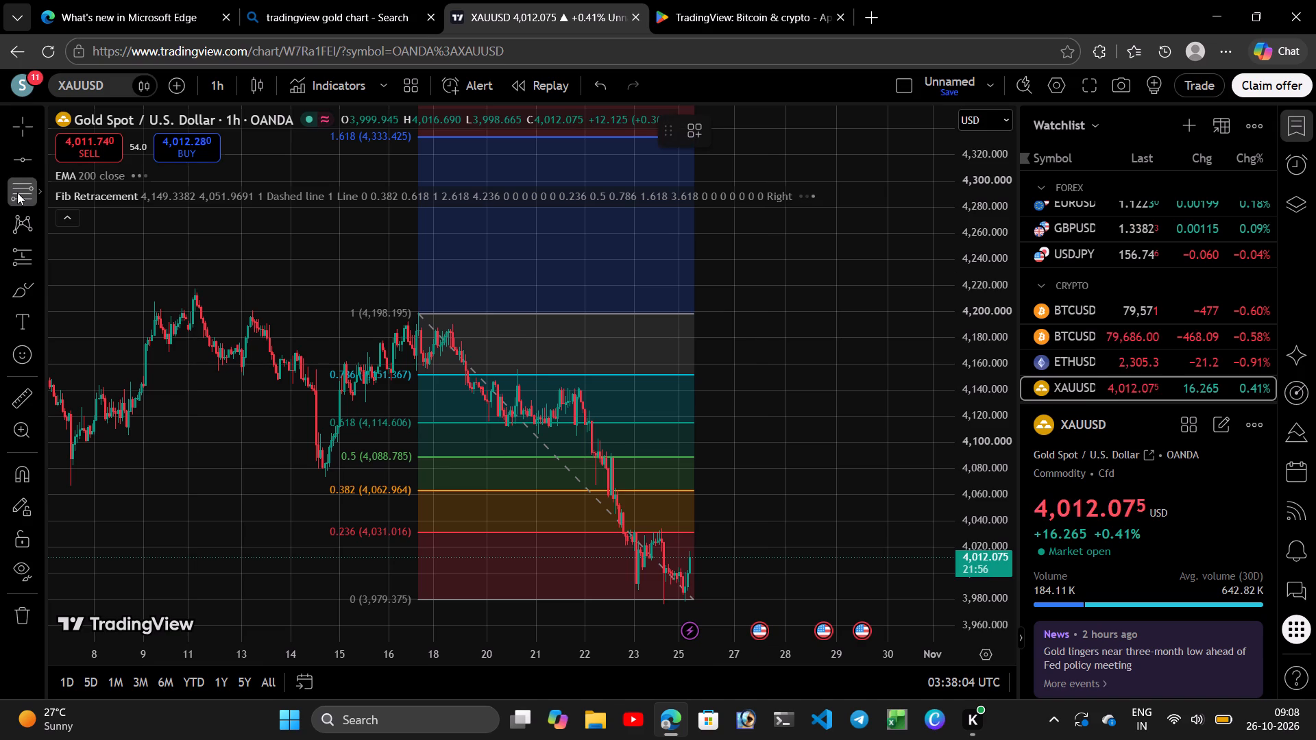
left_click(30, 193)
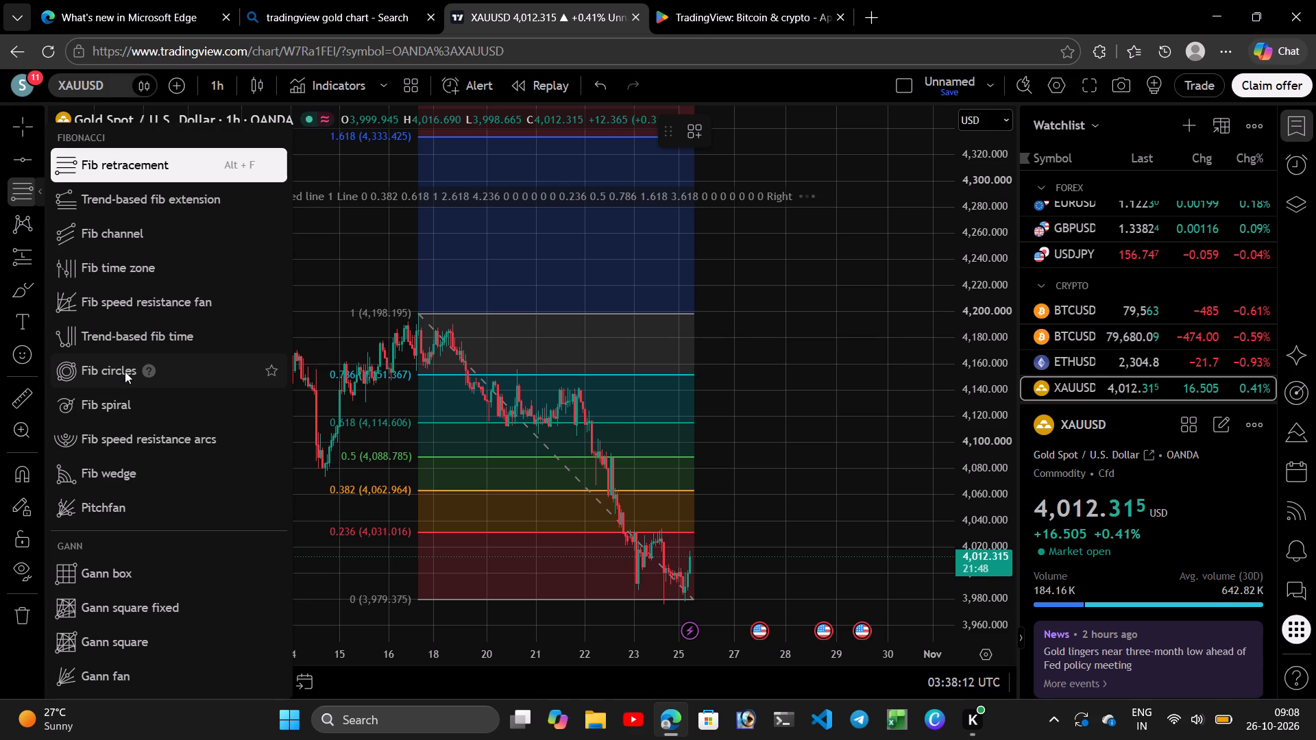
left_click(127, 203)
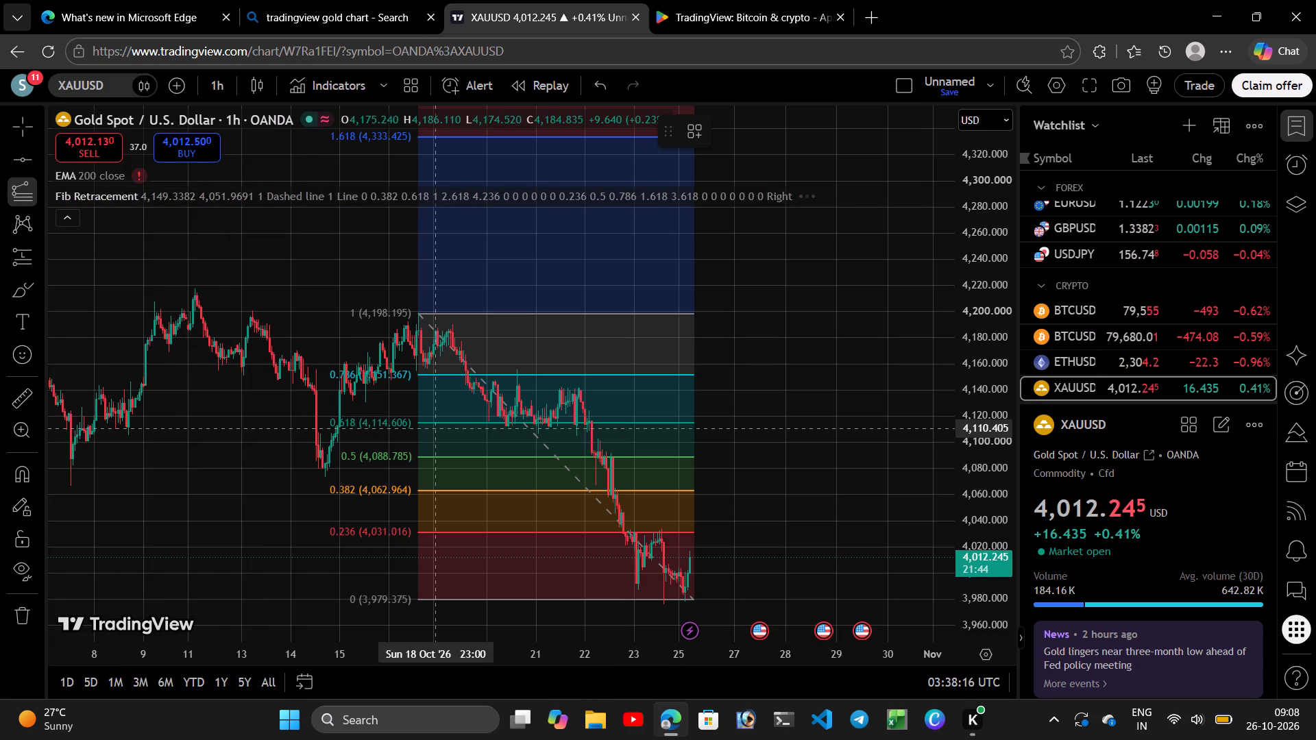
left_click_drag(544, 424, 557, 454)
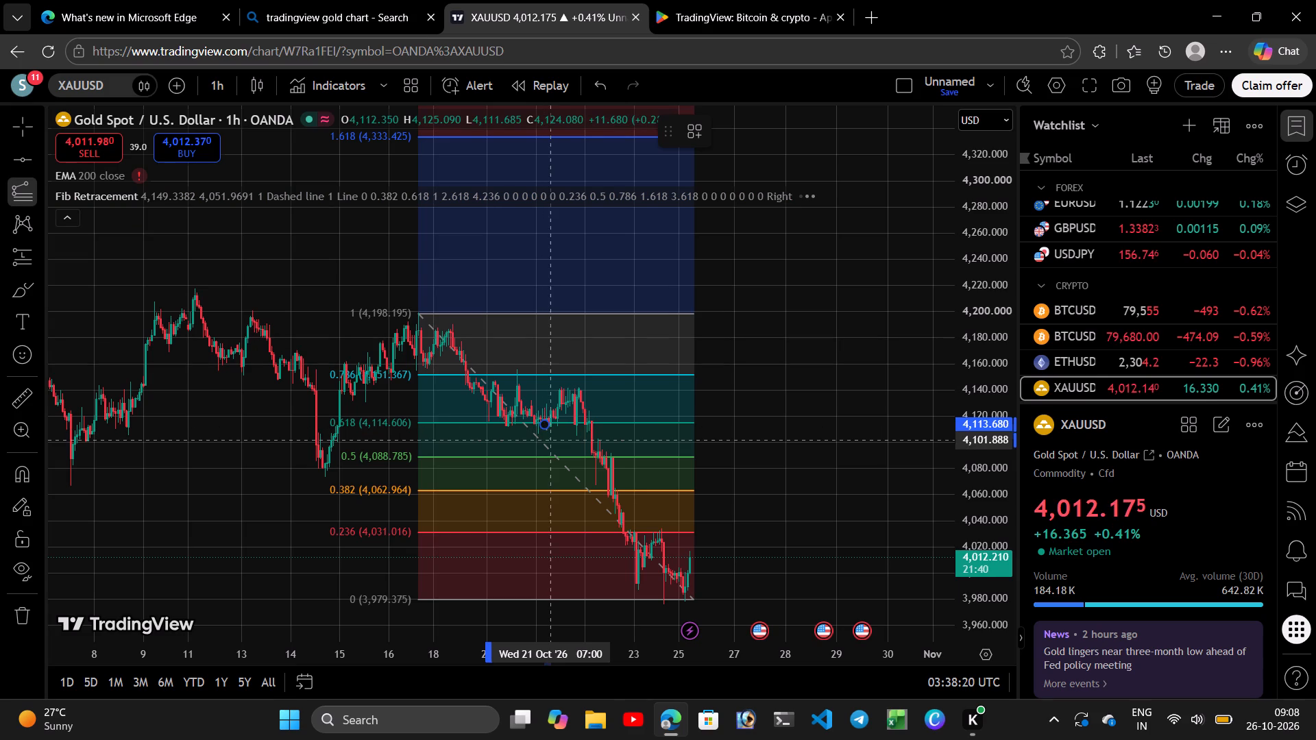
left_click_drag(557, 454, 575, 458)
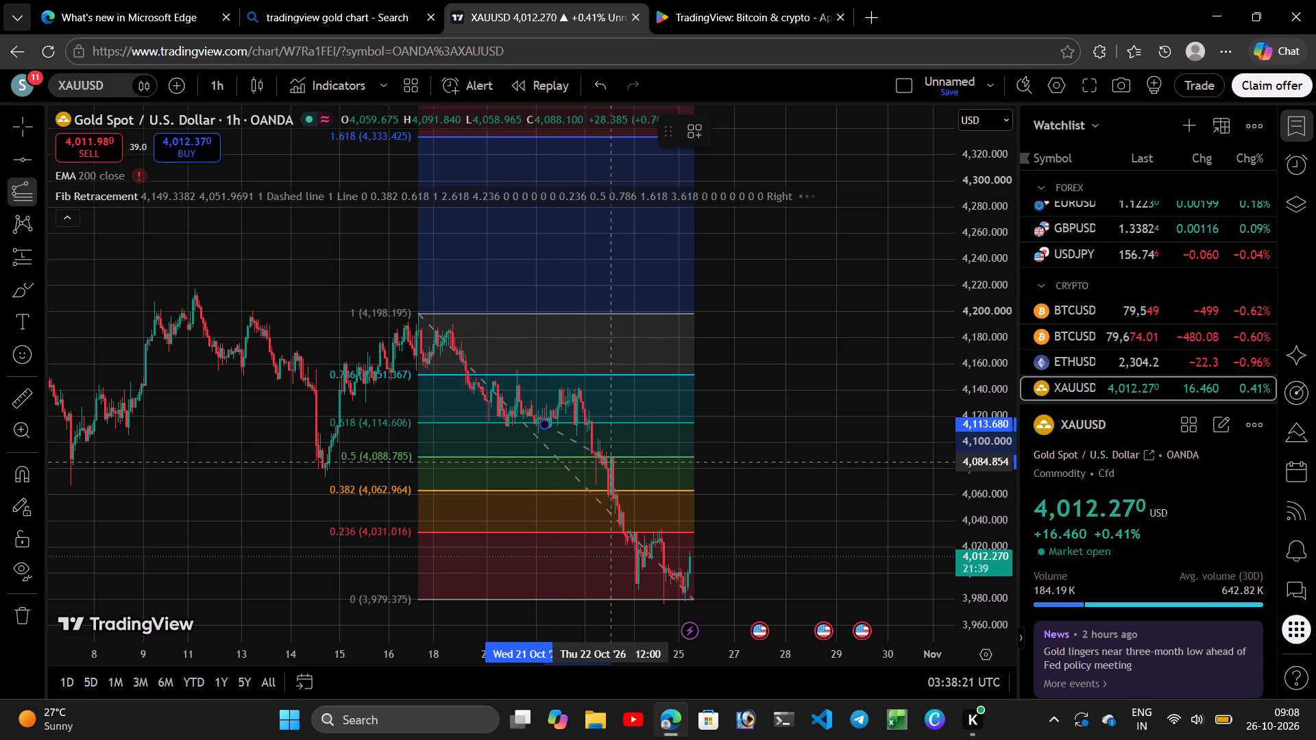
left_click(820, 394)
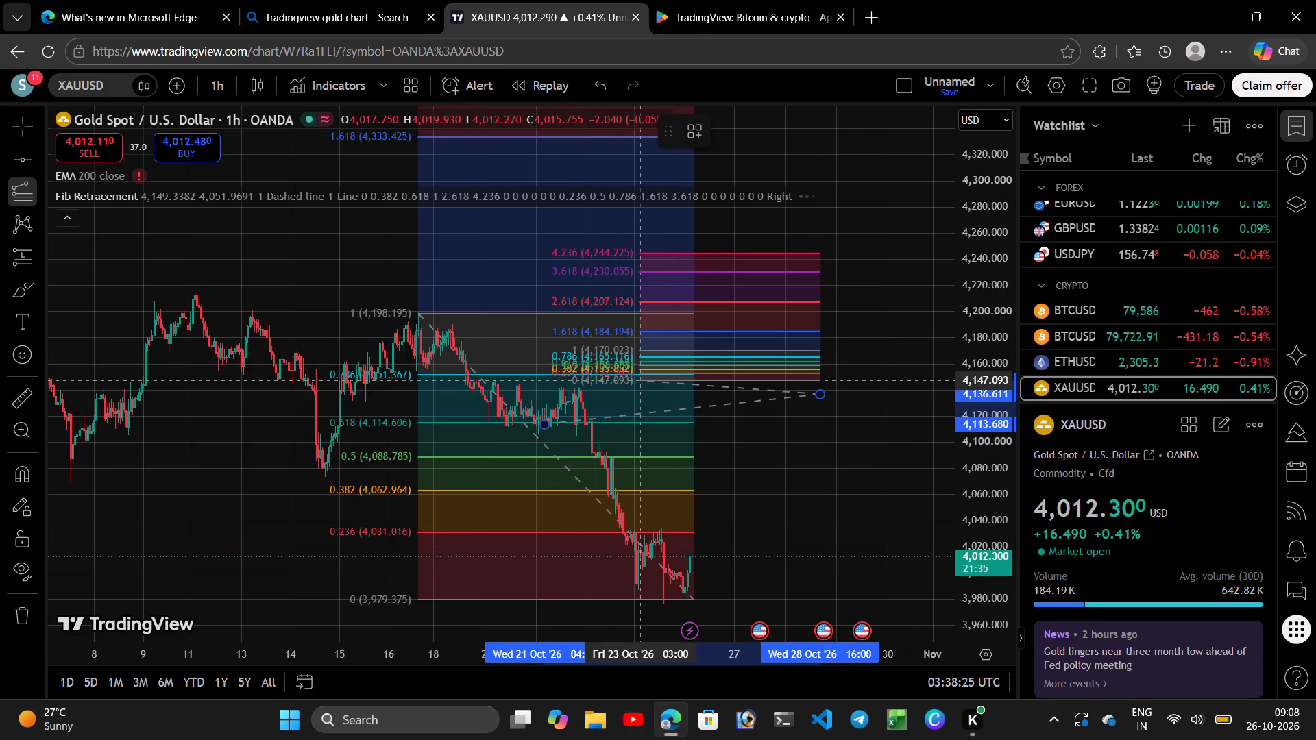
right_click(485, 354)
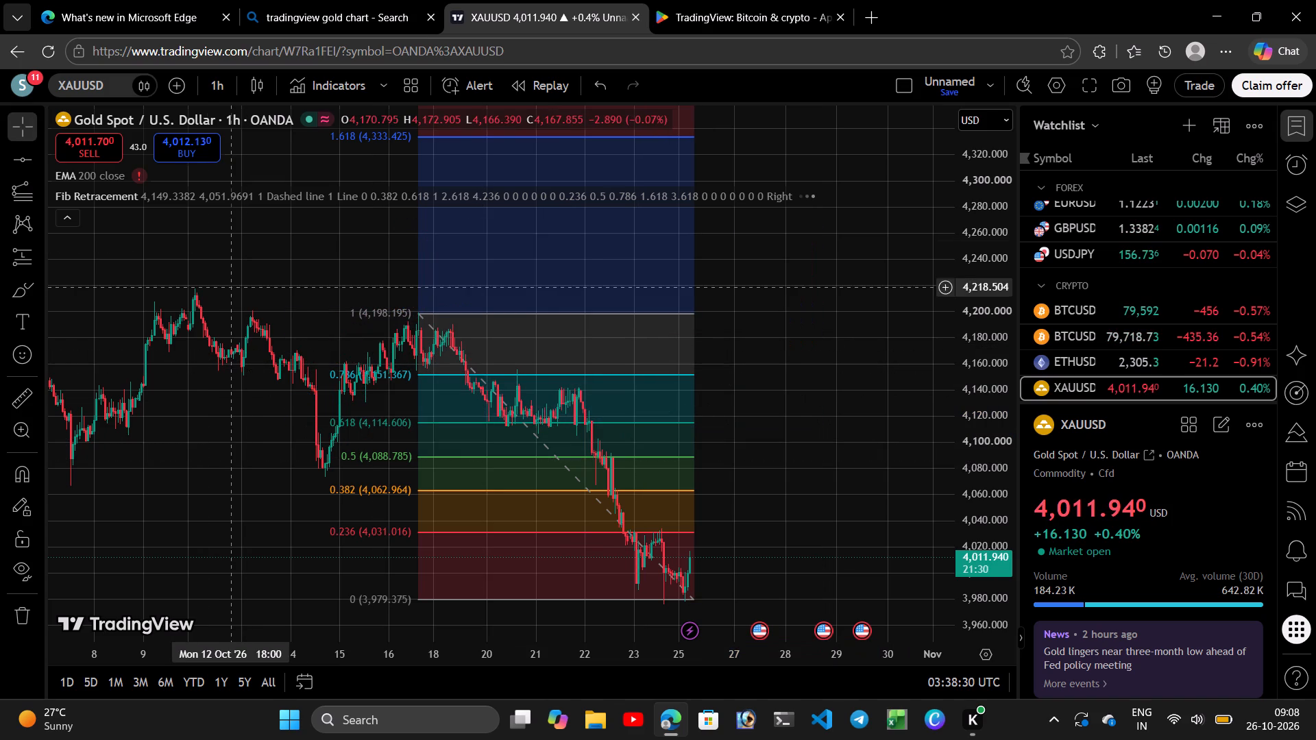
Remove the EMA 200 indicator from the XAUUSD chart.
left_click(139, 175)
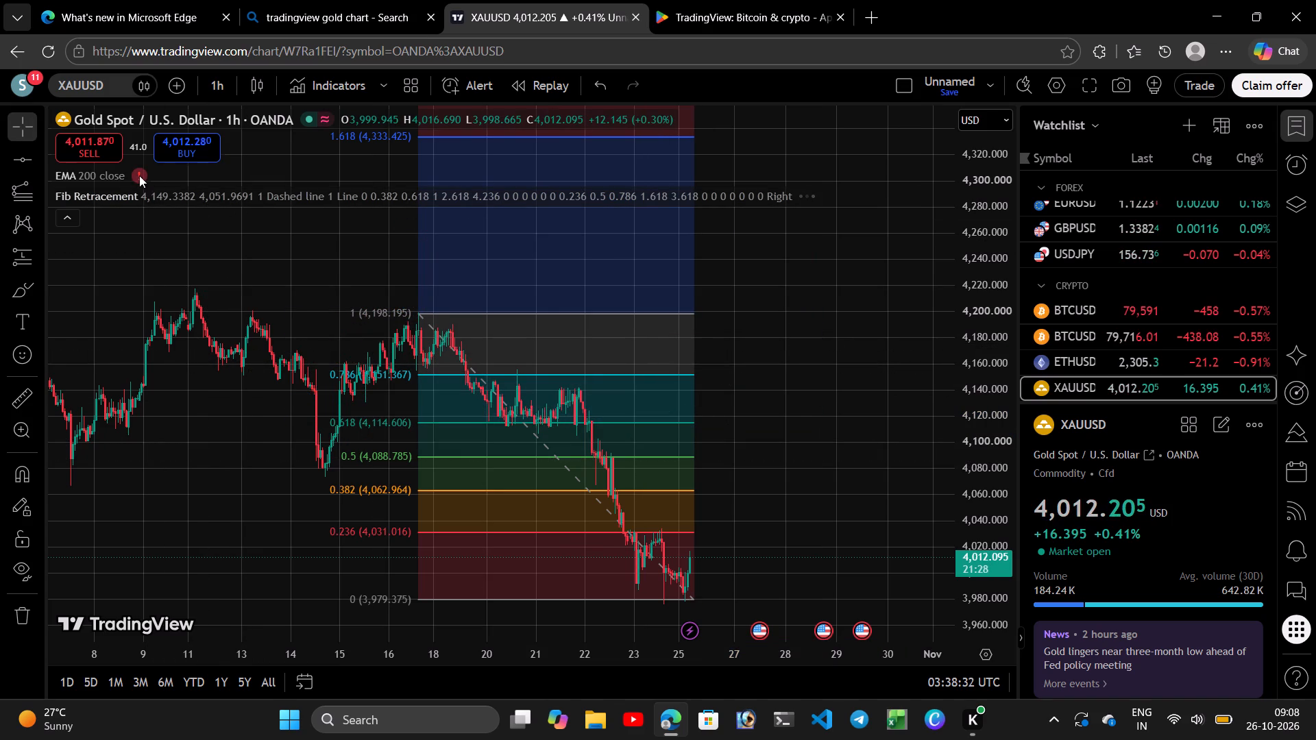
left_click(210, 208)
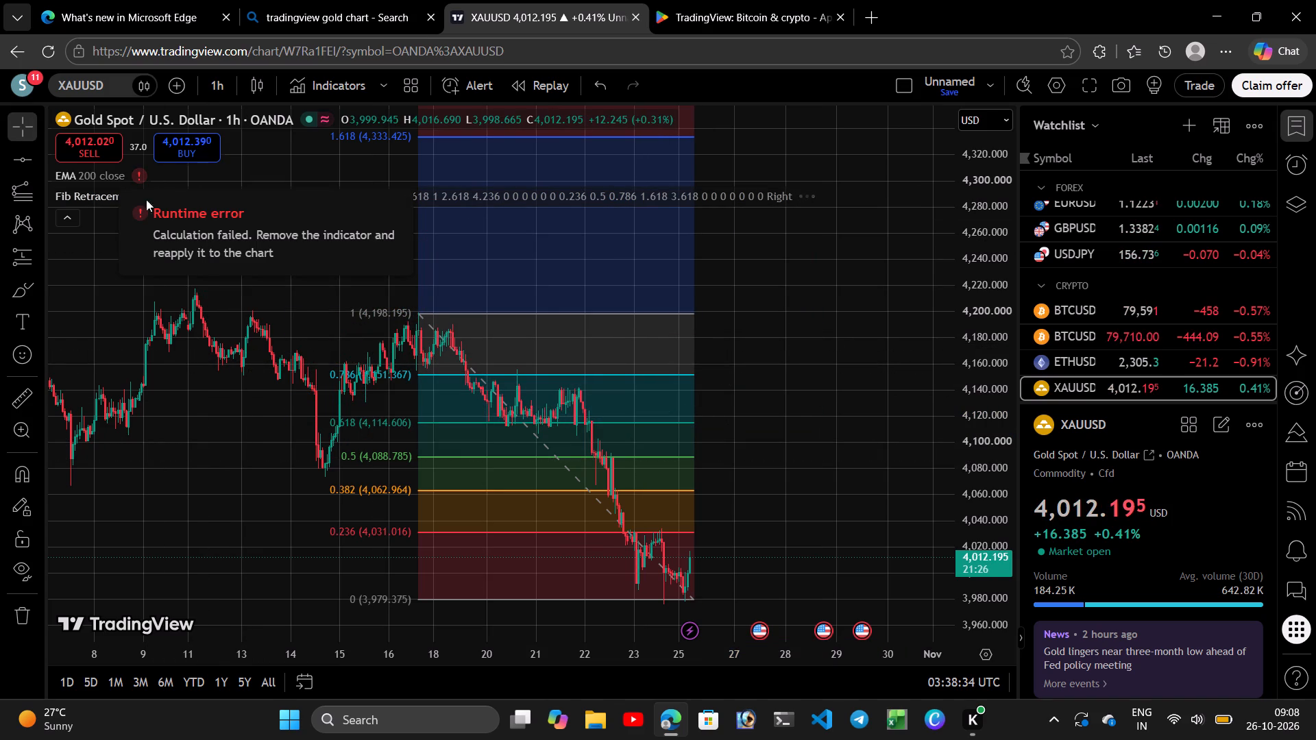
left_click(94, 173)
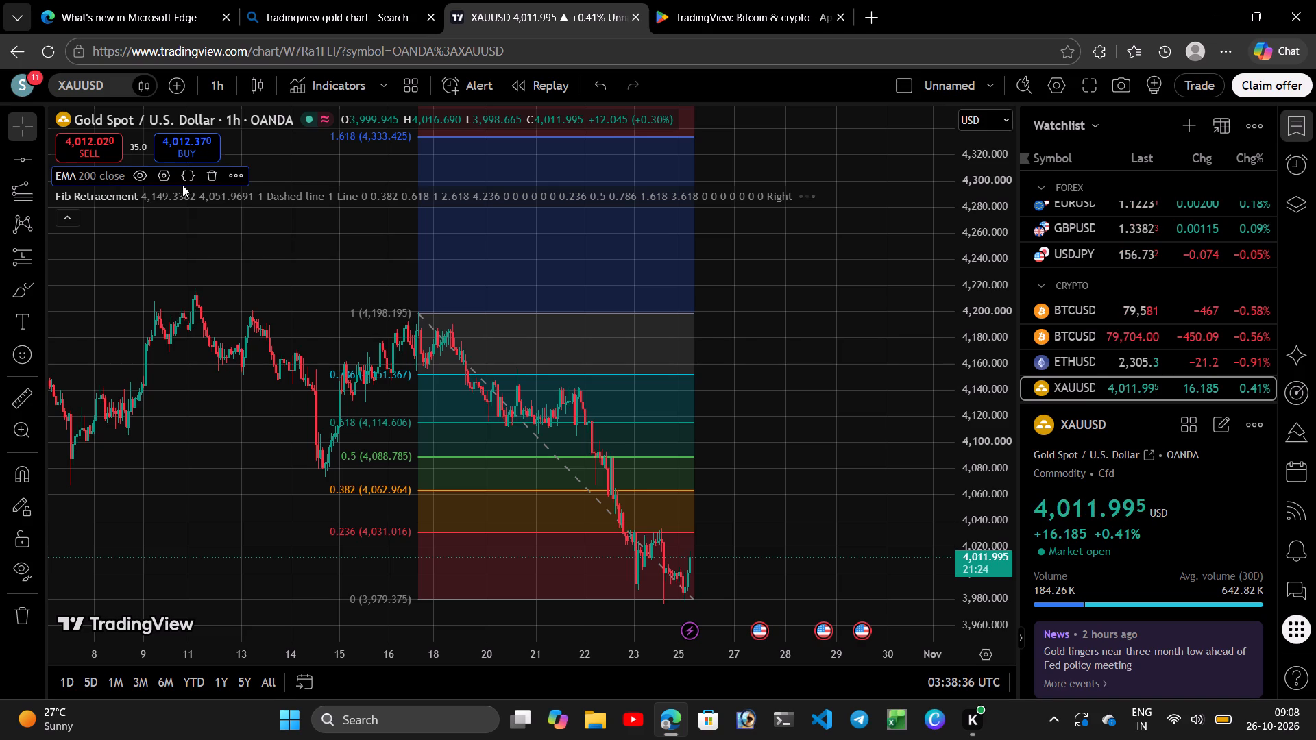
left_click(216, 175)
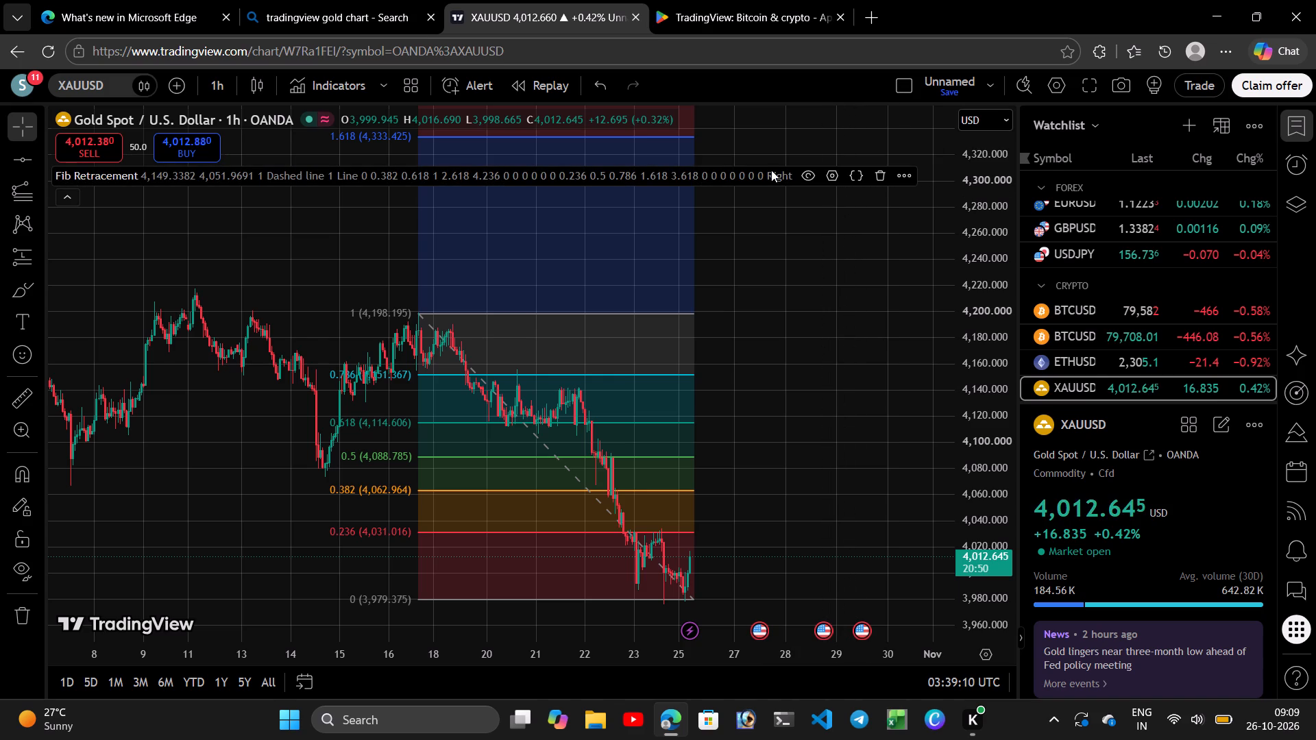
Look through the Fib Retracement indicator's input, style and visibility settings, and close them without changing anything.
left_click(828, 173)
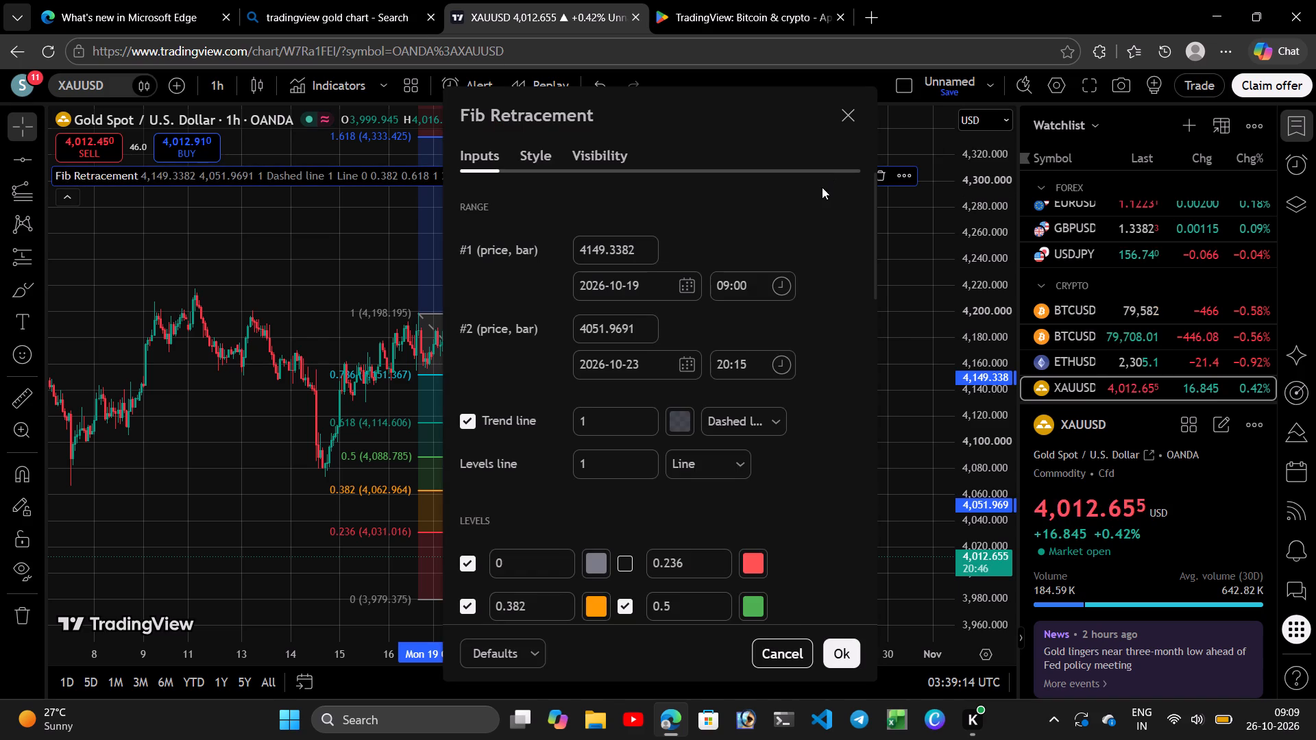
scroll(534, 321, "down", 4)
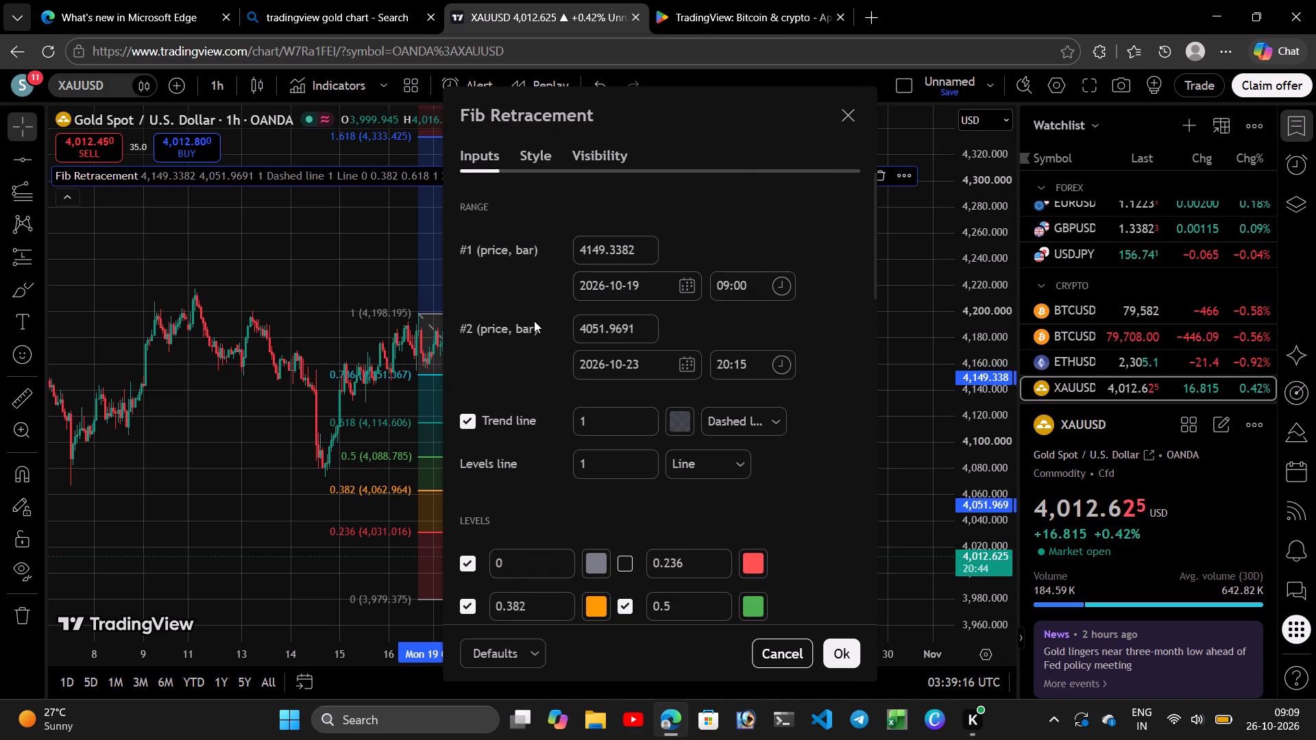
scroll(534, 321, "down", 3)
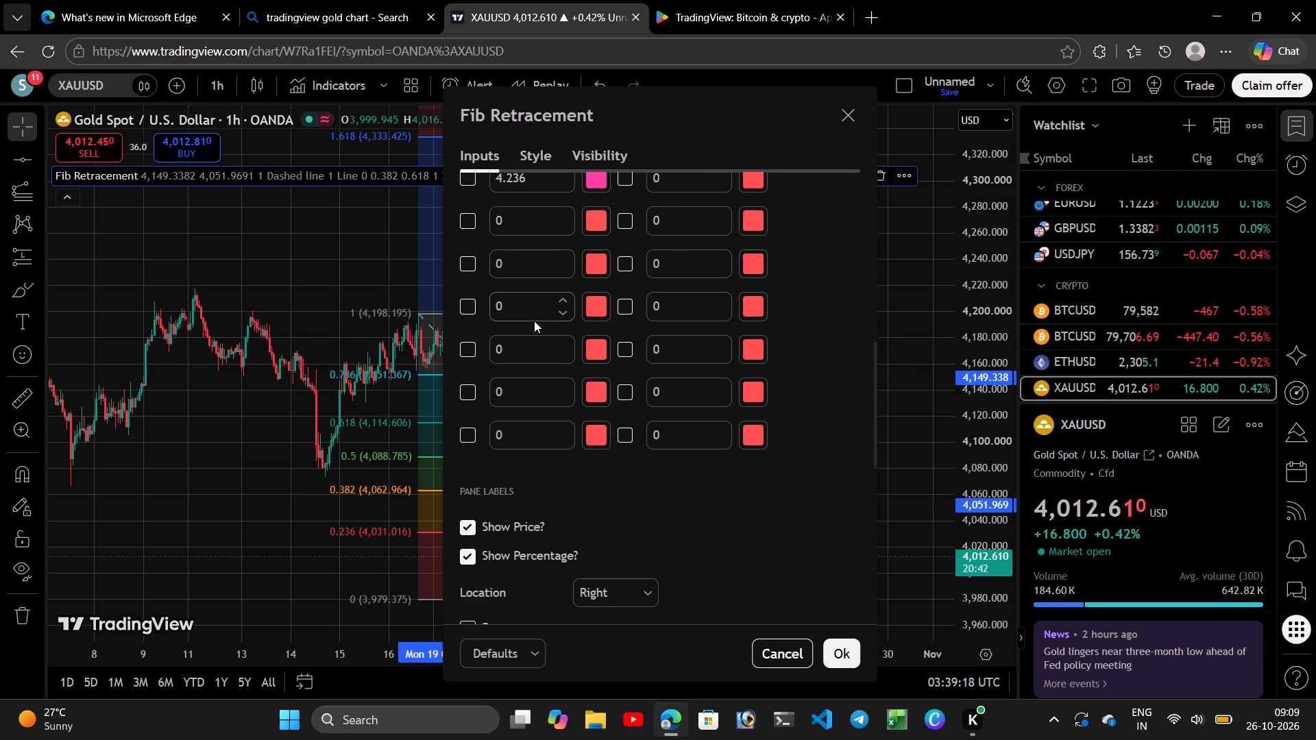
scroll(534, 321, "down", 2)
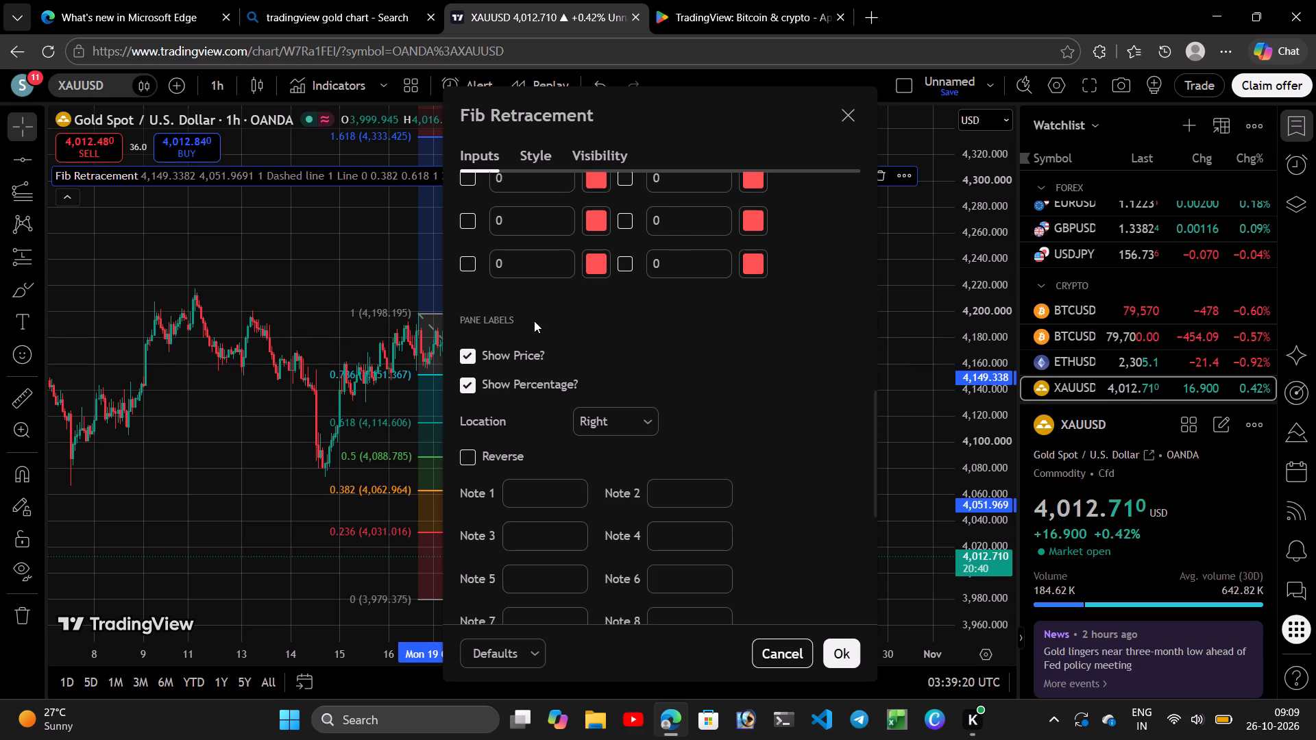
scroll(534, 321, "down", 14)
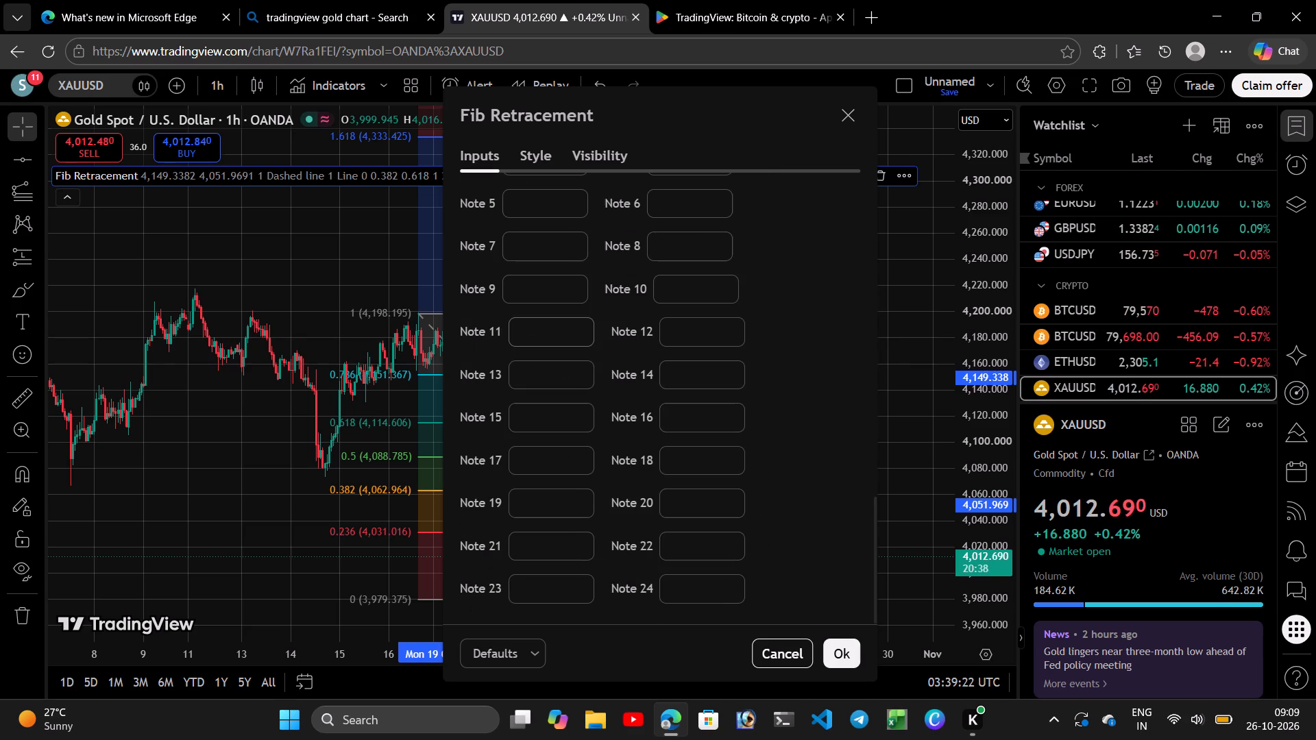
left_click(533, 160)
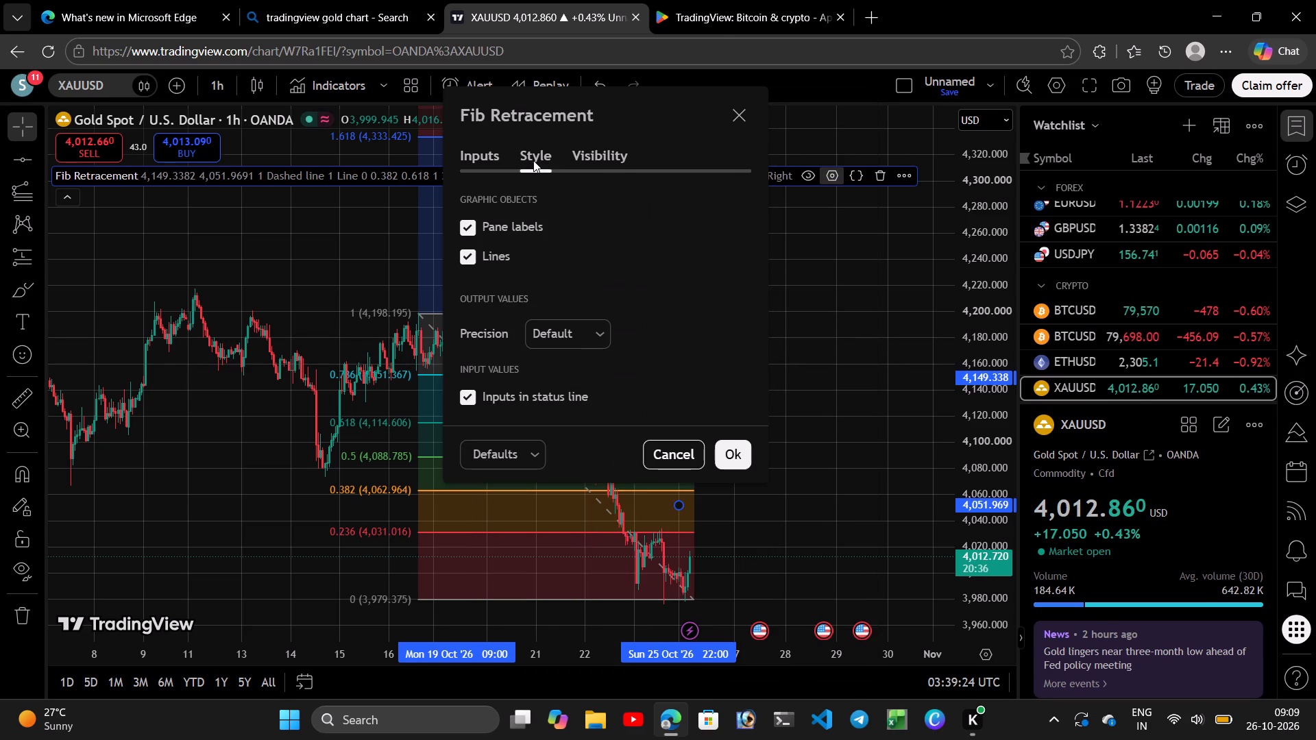
left_click(617, 160)
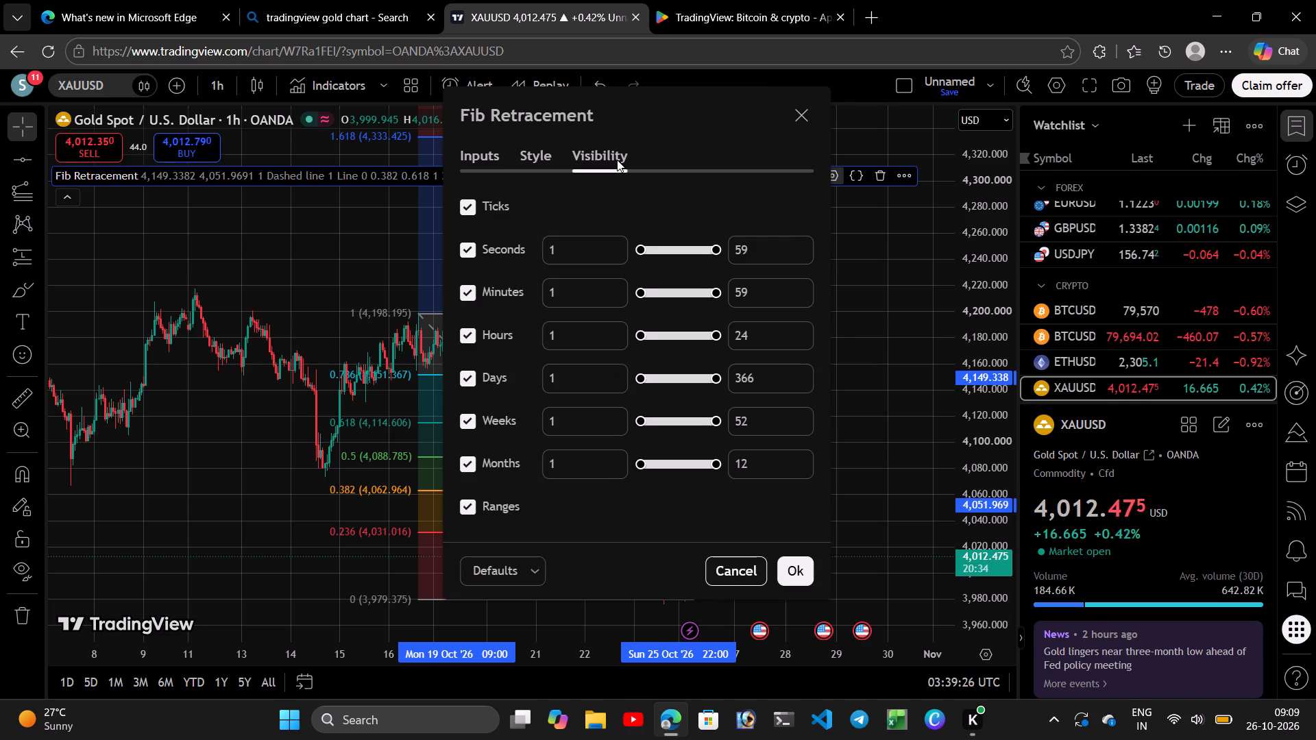
left_click(361, 260)
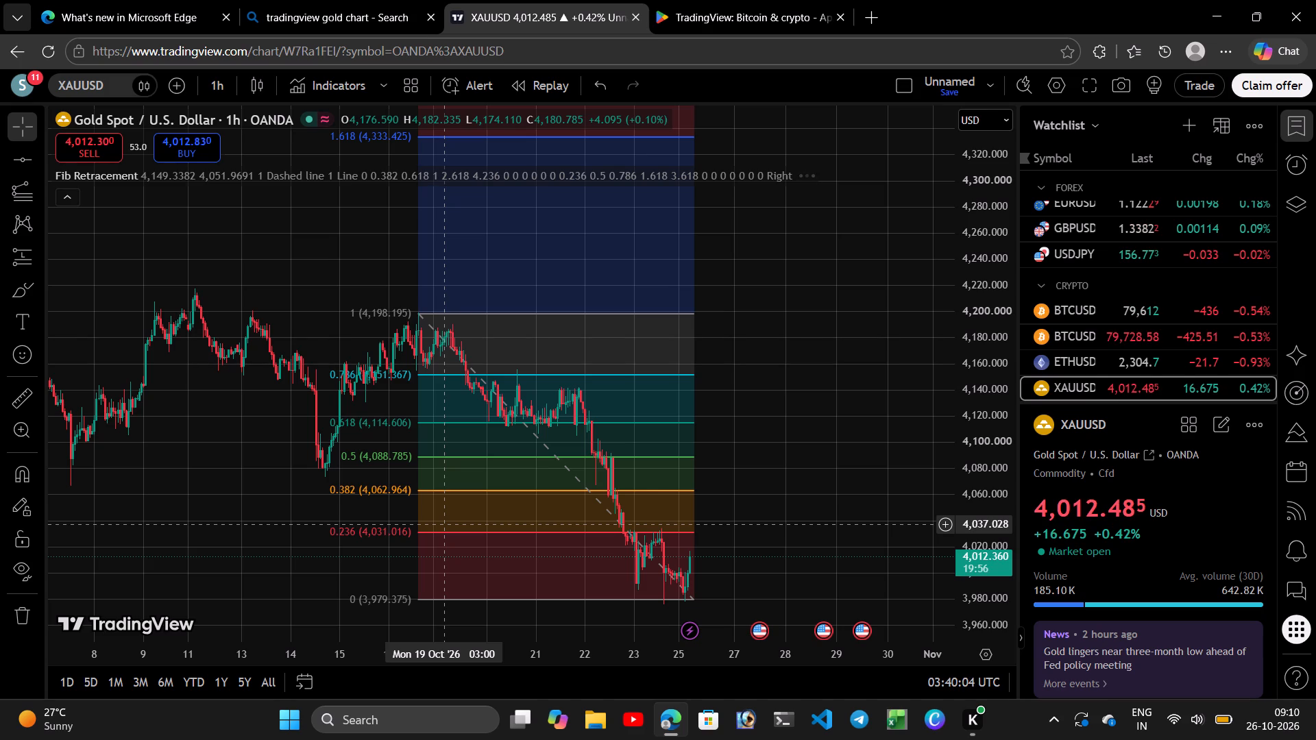
Switch the XAUUSD chart to the 5-minute interval.
left_click(212, 89)
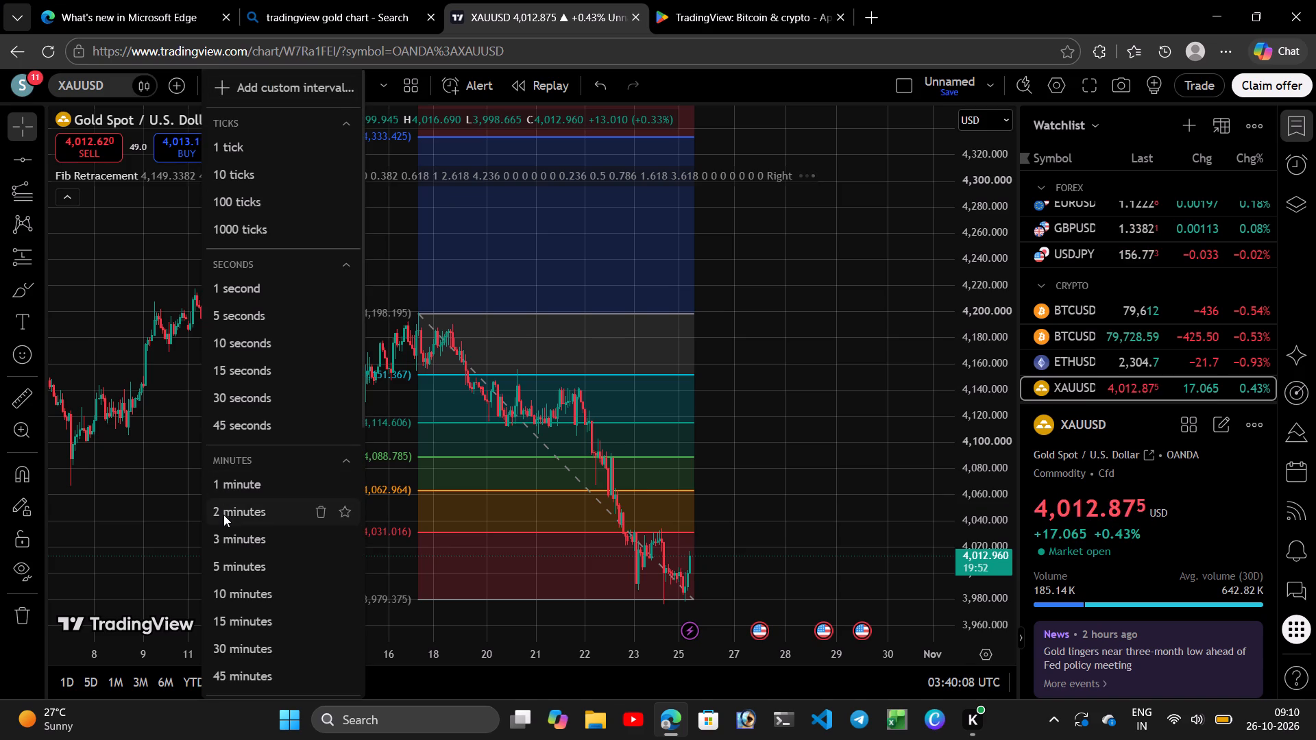
left_click(224, 570)
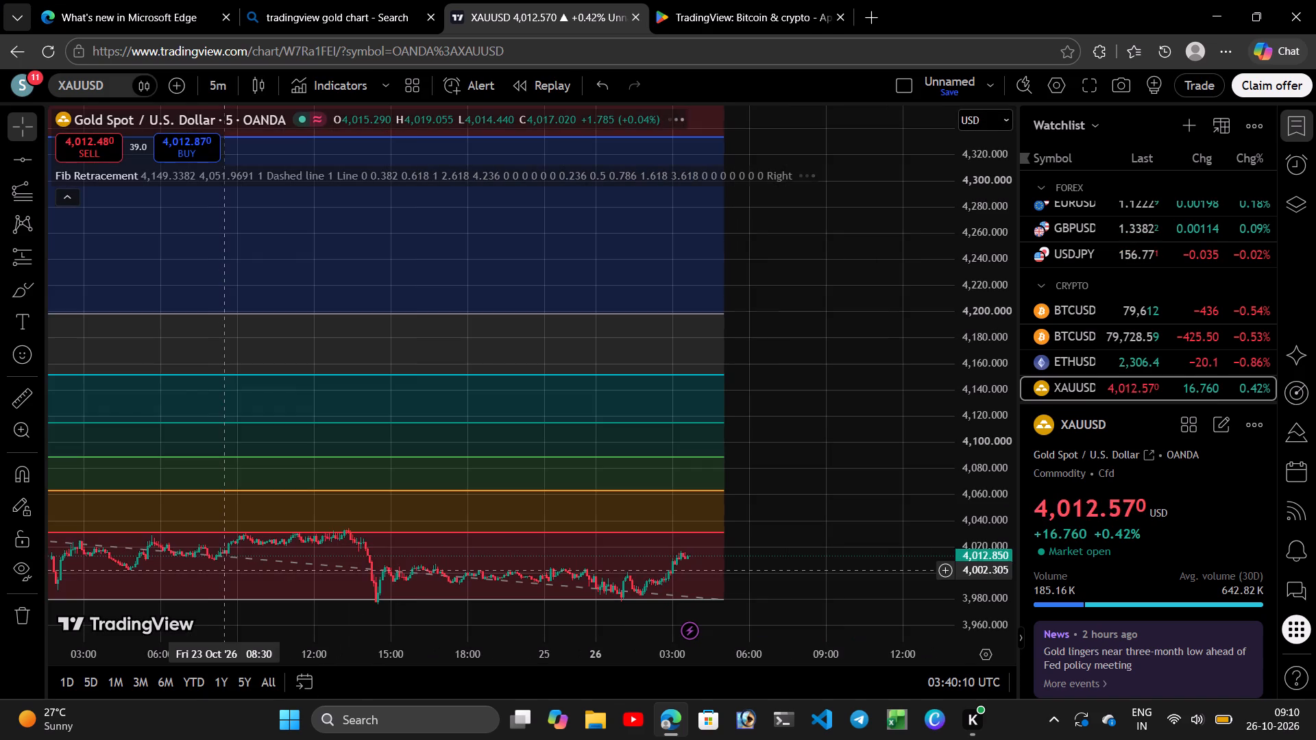
Examine the 5-minute gold candles from 16 to 26 October against the Fibonacci retracement levels.
scroll(419, 423, "down", 2)
scroll(419, 423, "up", 3)
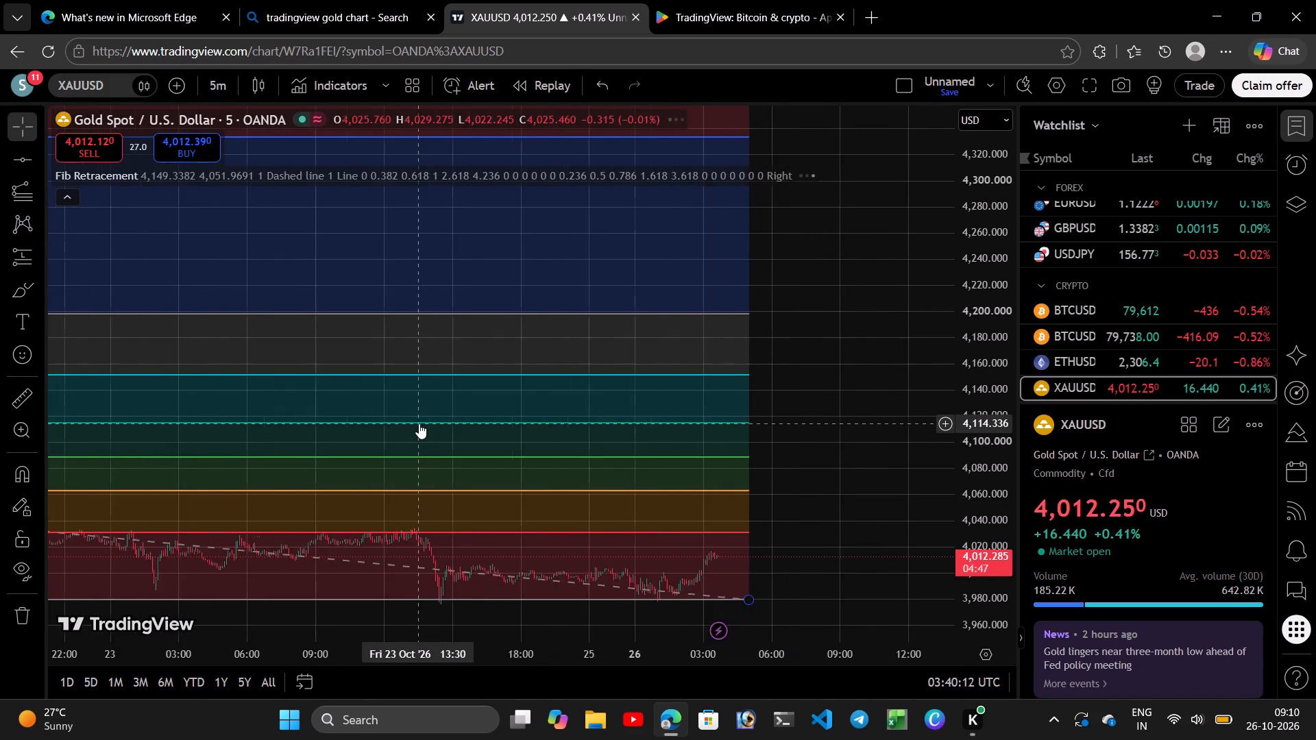
scroll(419, 423, "up", 2)
scroll(419, 423, "down", 17)
scroll(419, 423, "down", 6)
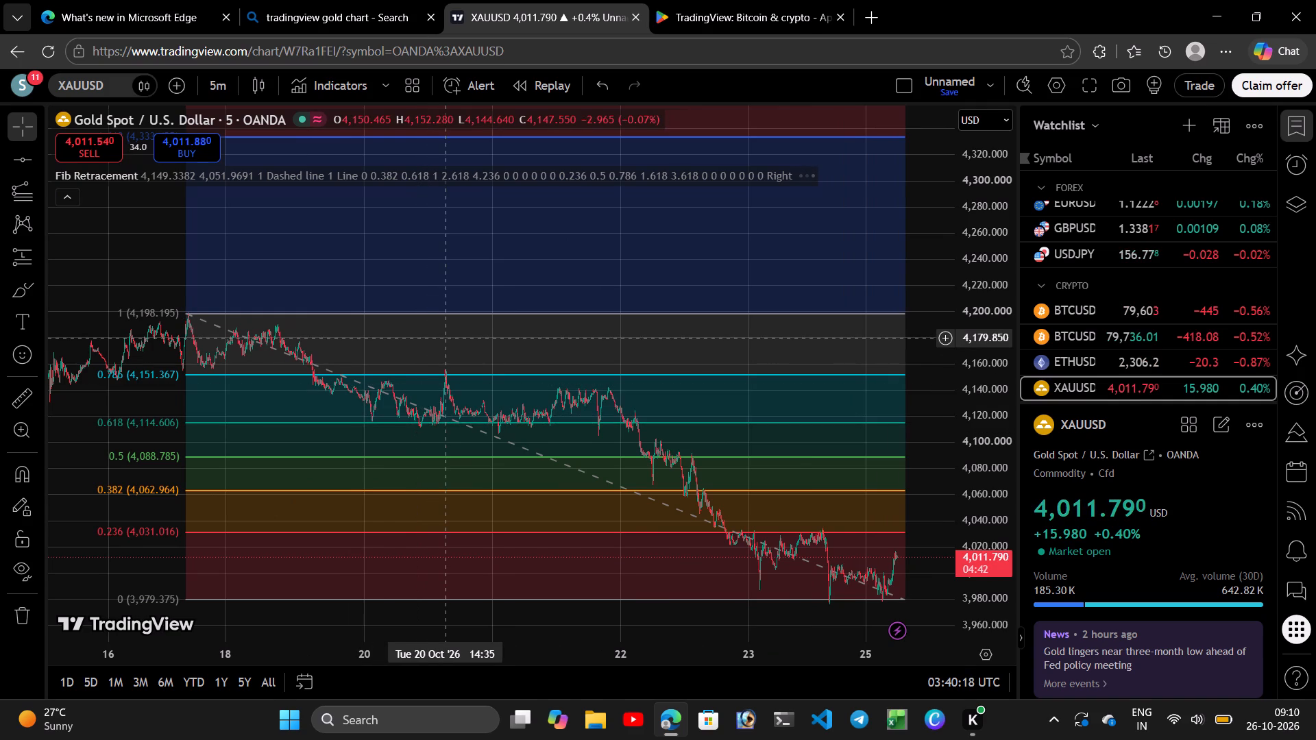
left_click_drag(539, 395, 478, 445)
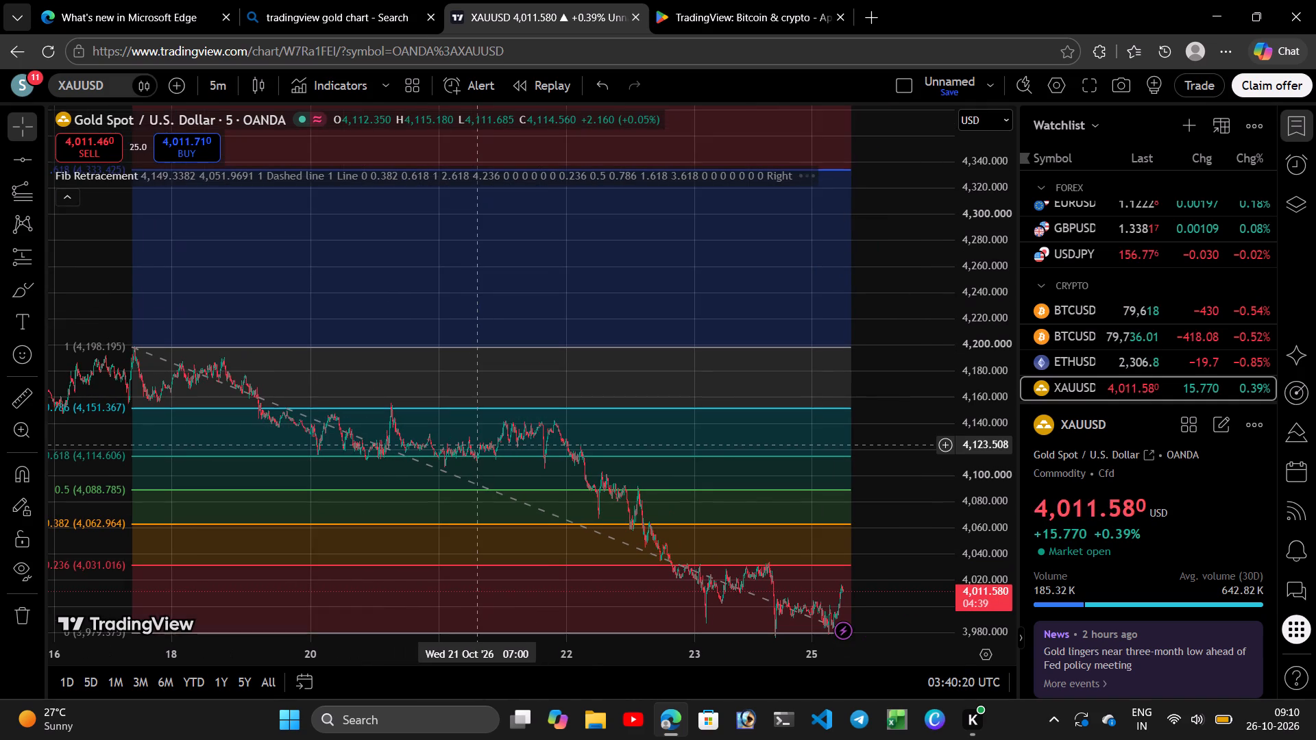
left_click_drag(478, 445, 444, 381)
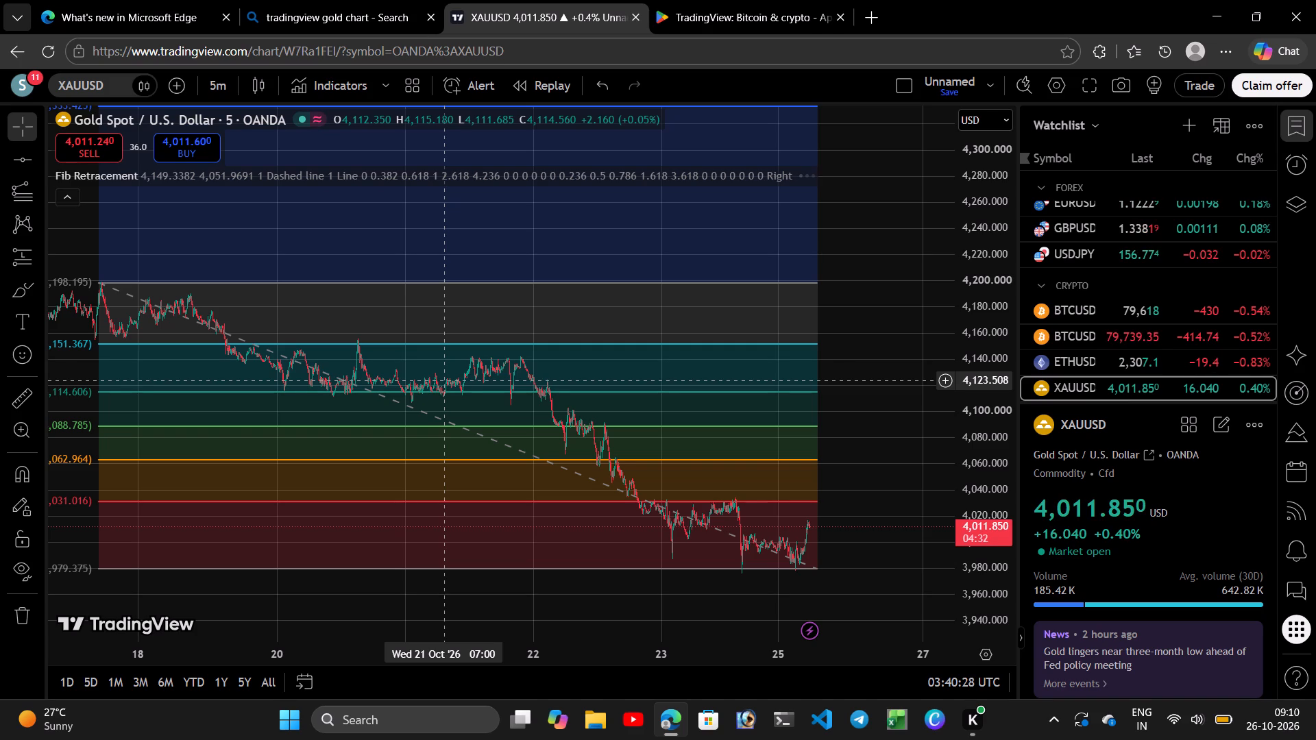
Move the whole Fib retracement drawing later in time, so it spans 18 October 23:10 at about 4,198 to 26 October 13:10 at about 3,979.
left_click_drag(287, 284, 333, 284)
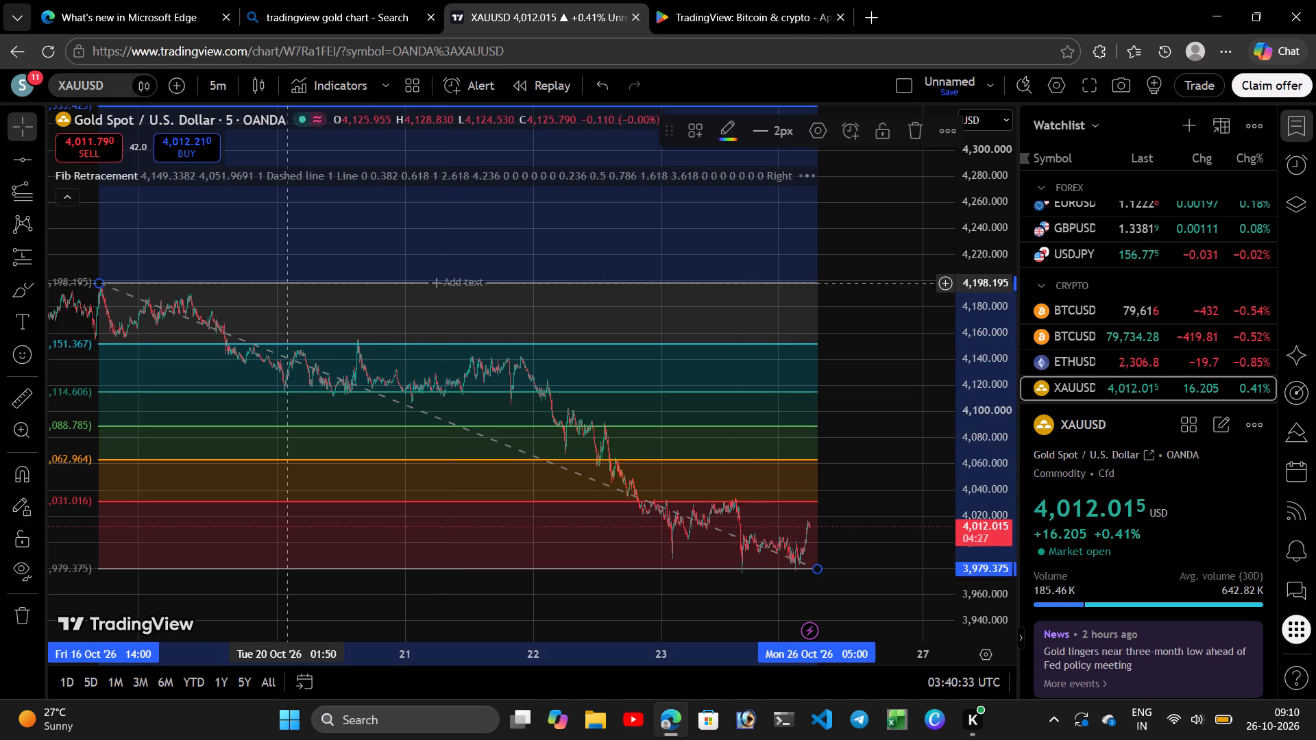
left_click(343, 458)
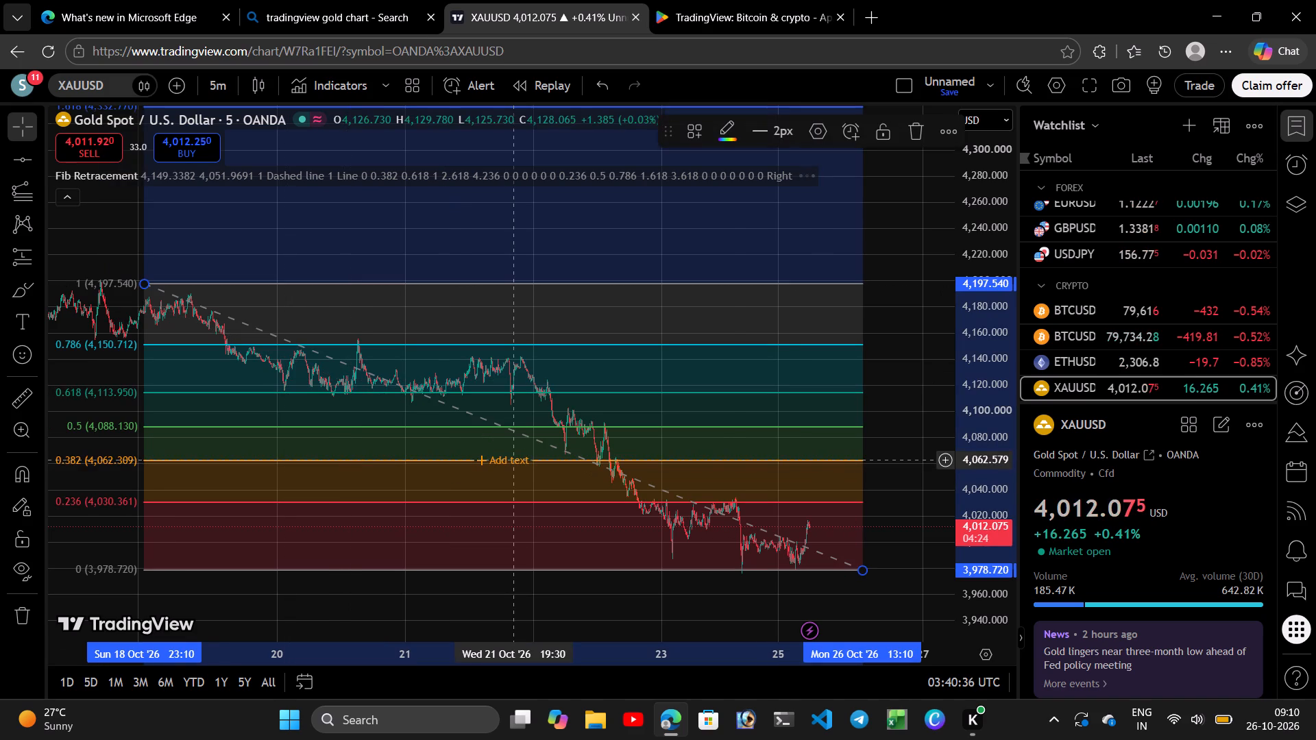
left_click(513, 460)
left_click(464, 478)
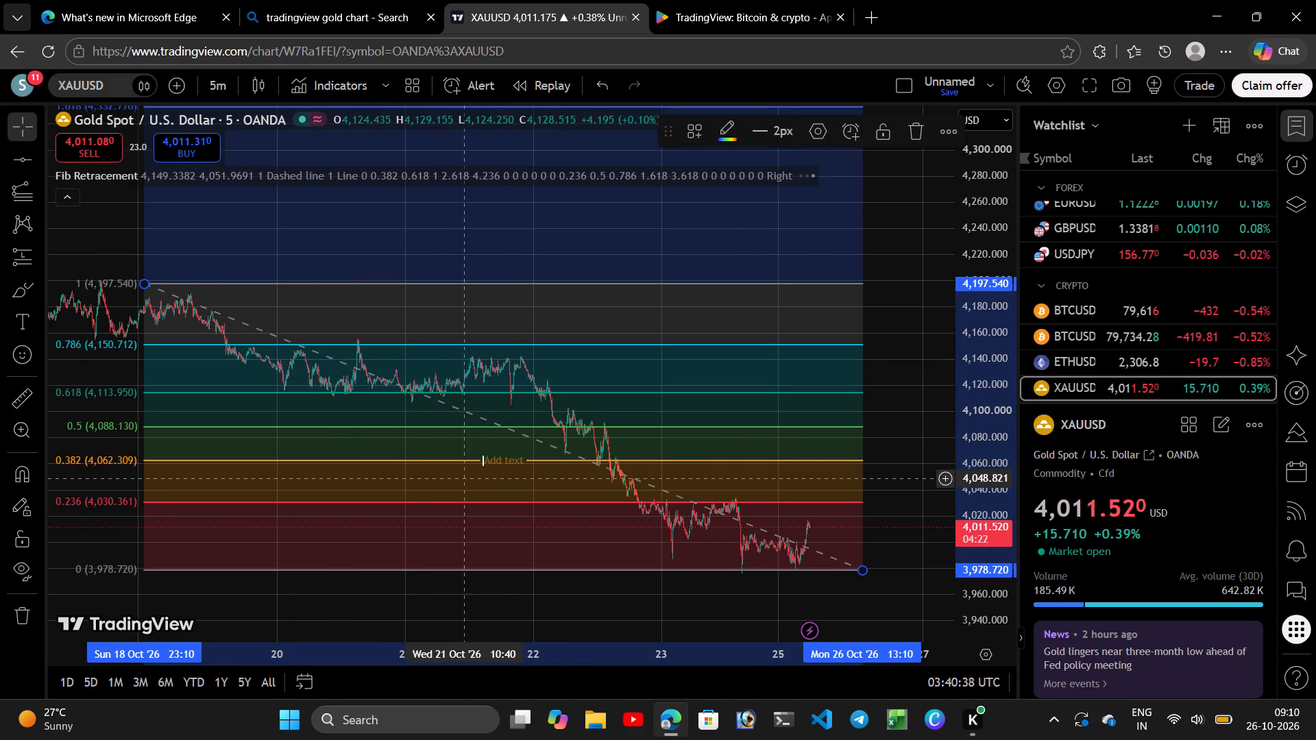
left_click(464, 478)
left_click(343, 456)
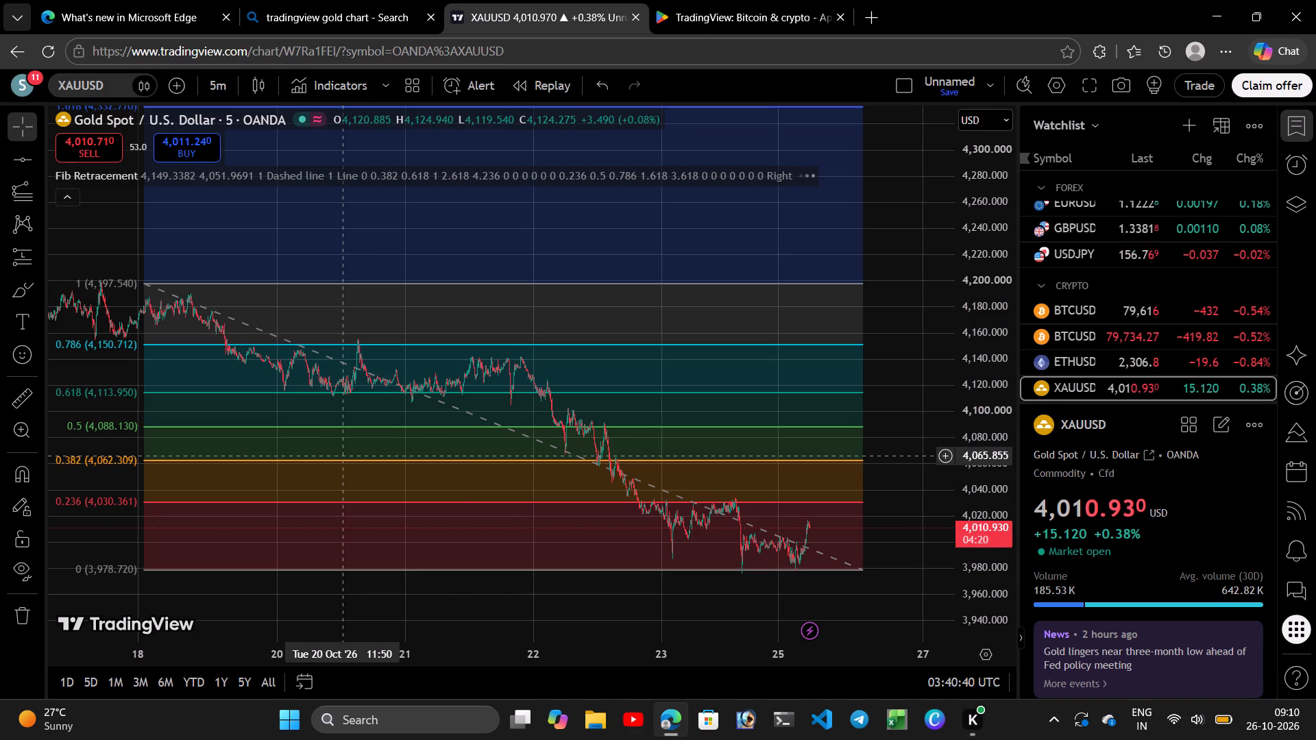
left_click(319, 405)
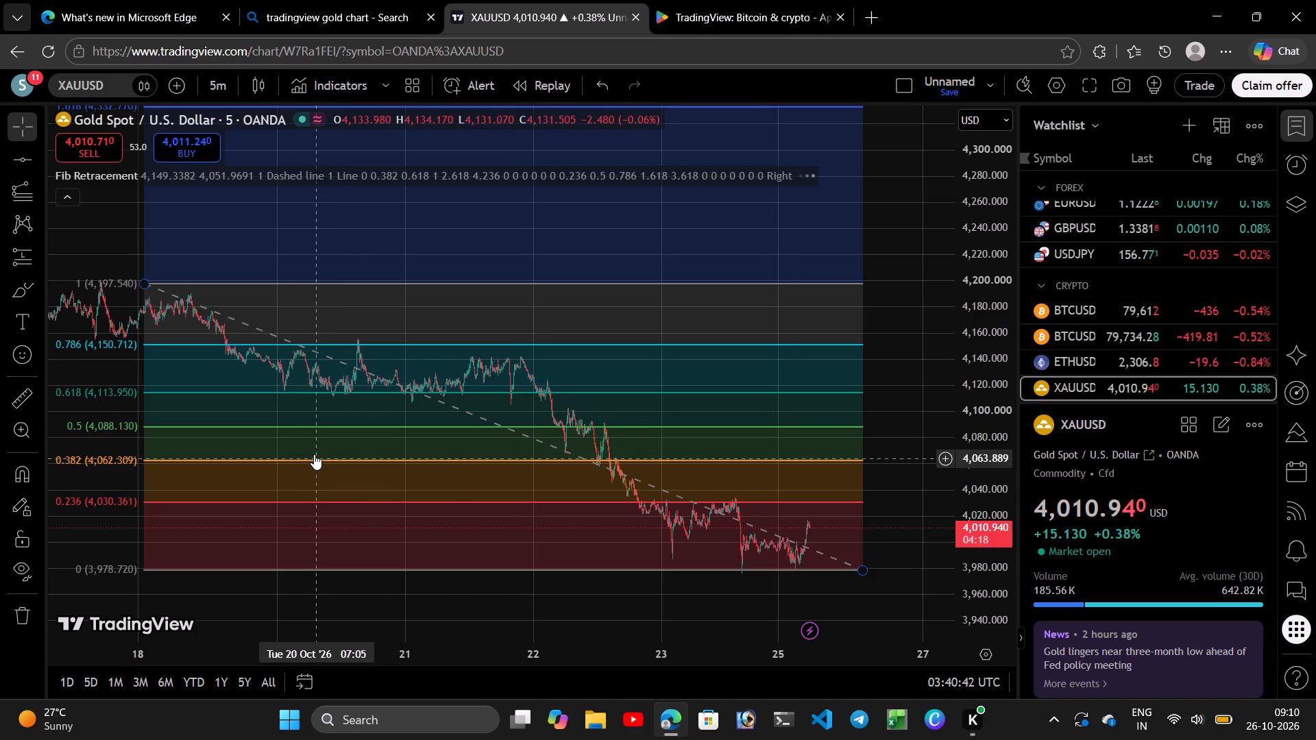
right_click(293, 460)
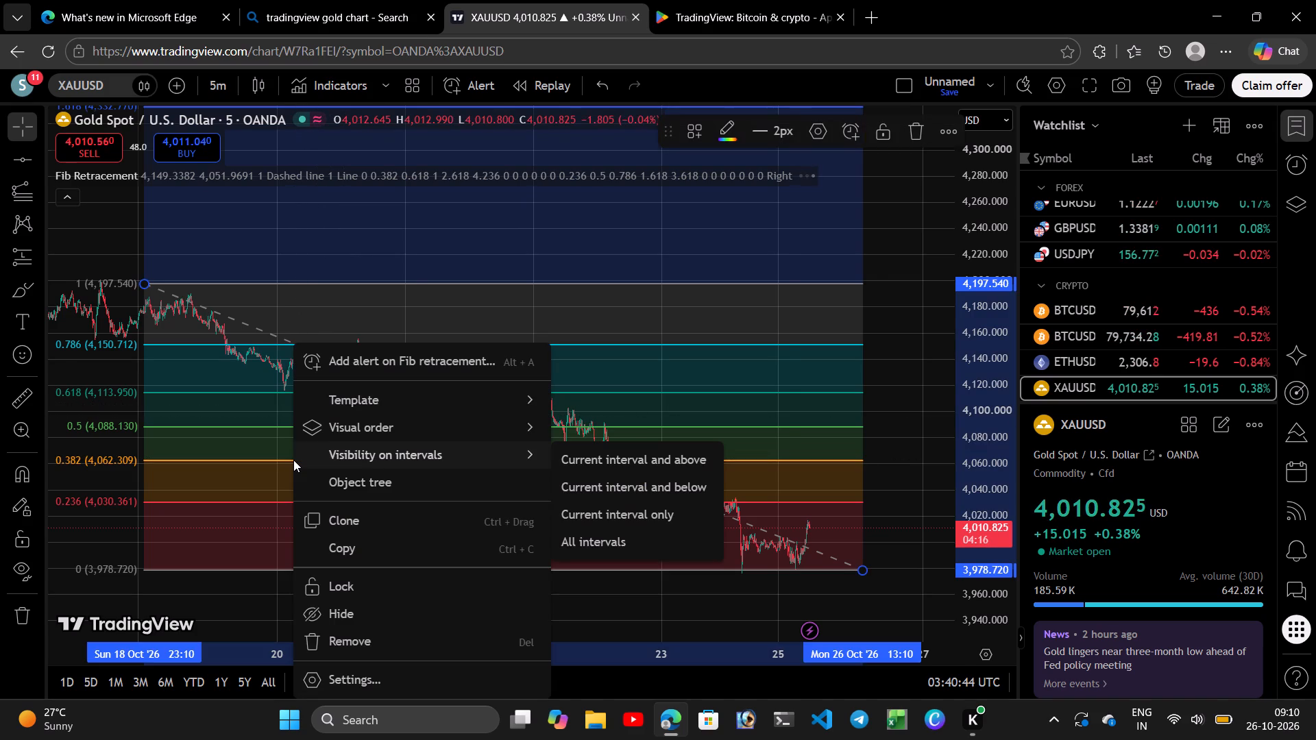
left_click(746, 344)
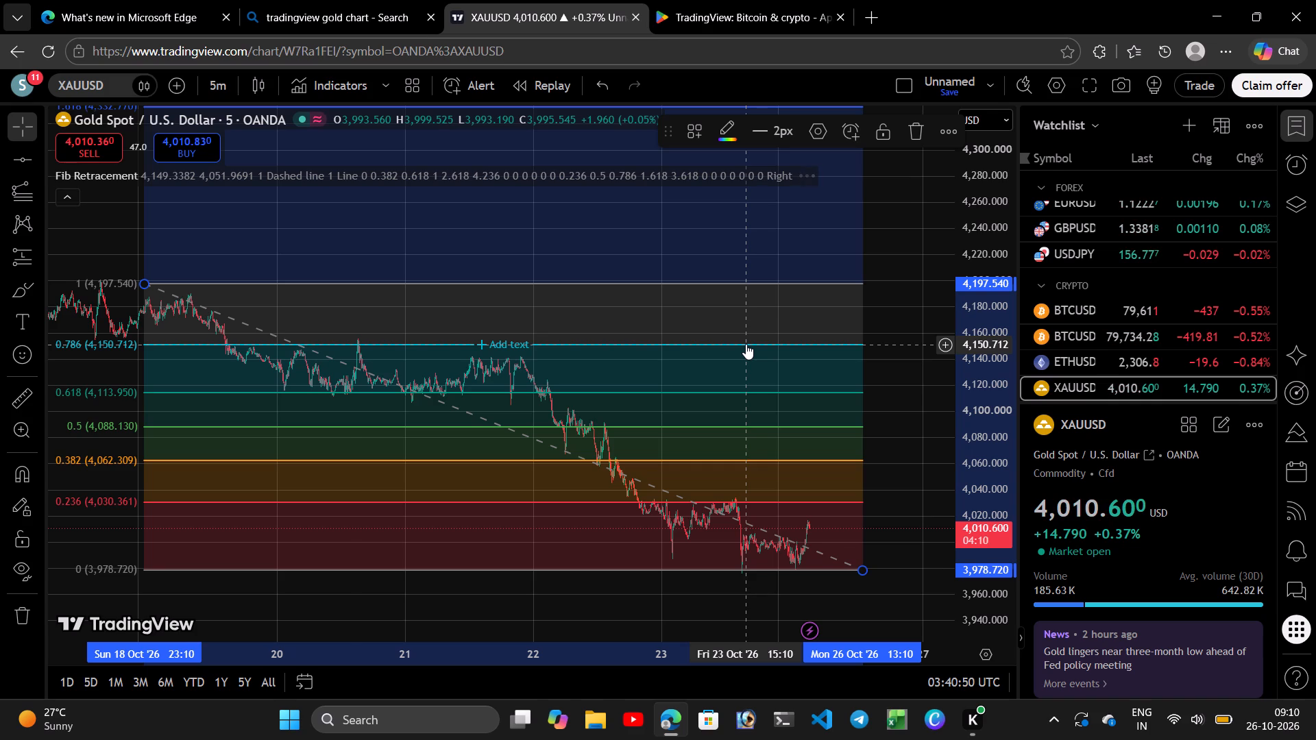
Reload the chart page and accept that unsaved changes may be discarded.
scroll(748, 343, "up", 1)
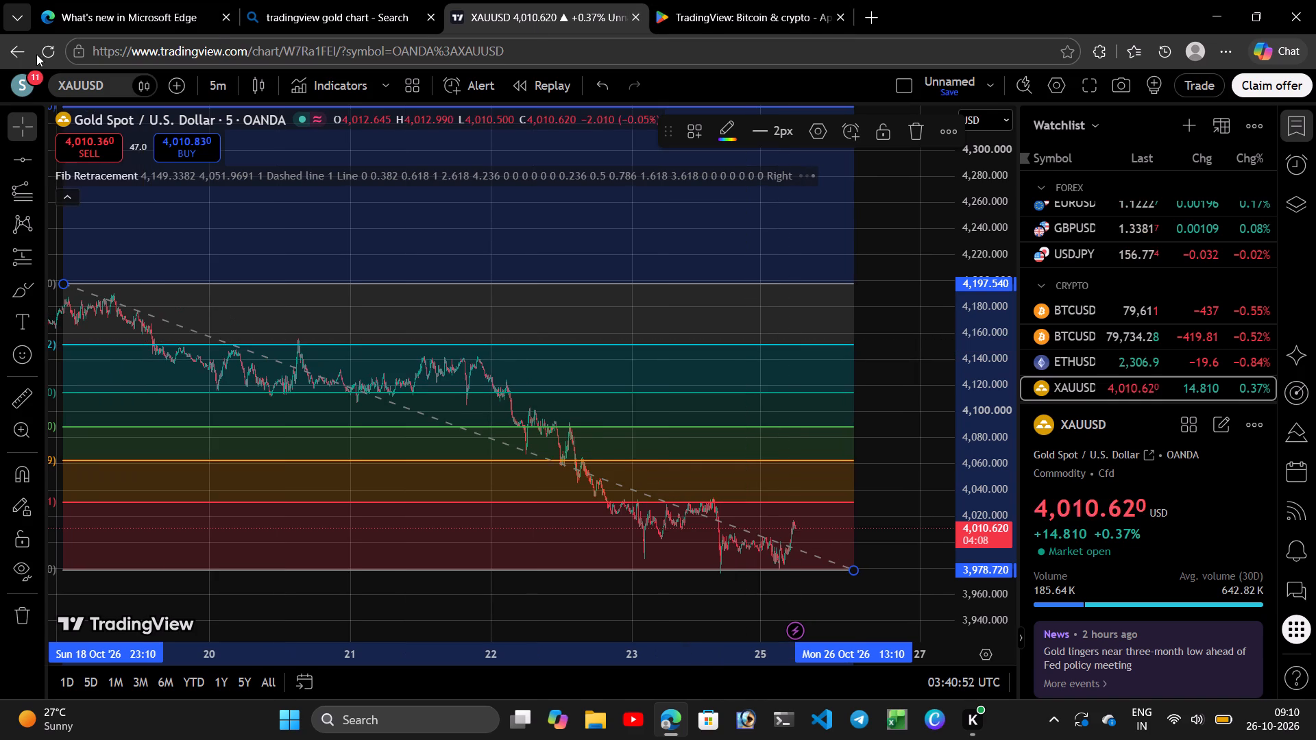
left_click(51, 54)
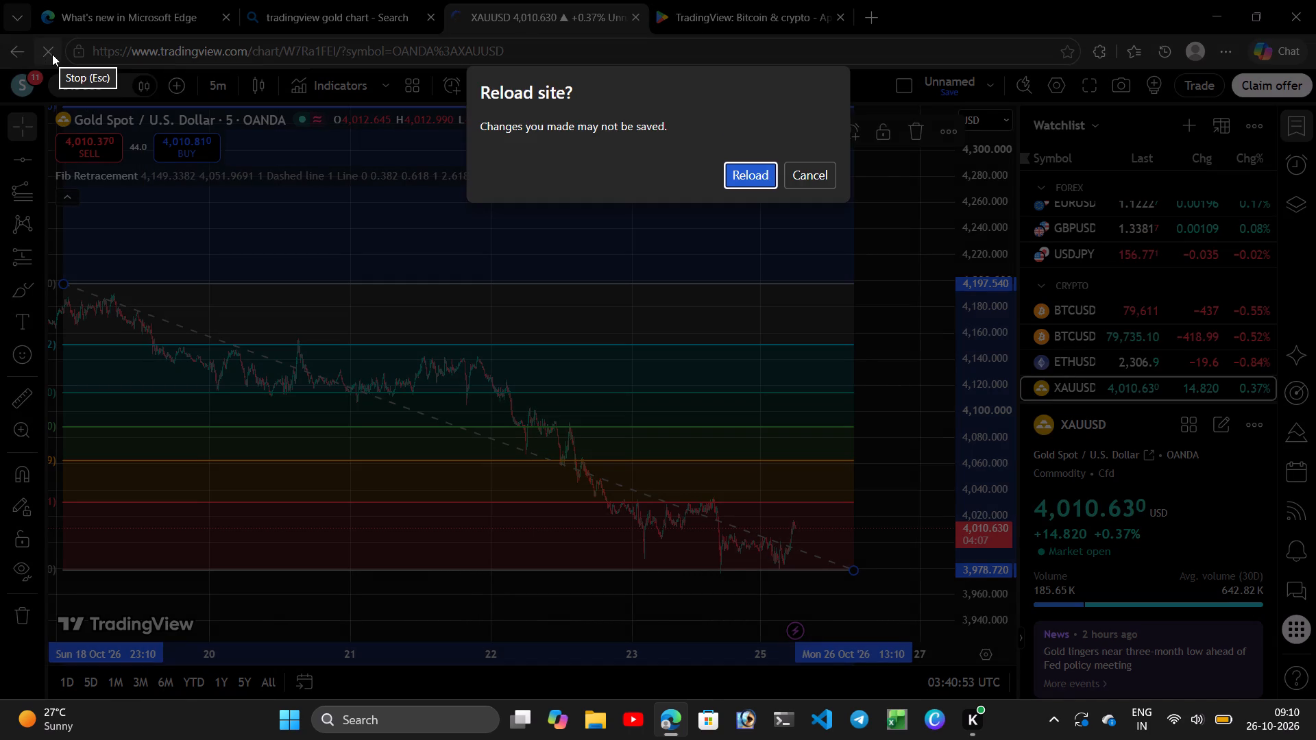
left_click(768, 173)
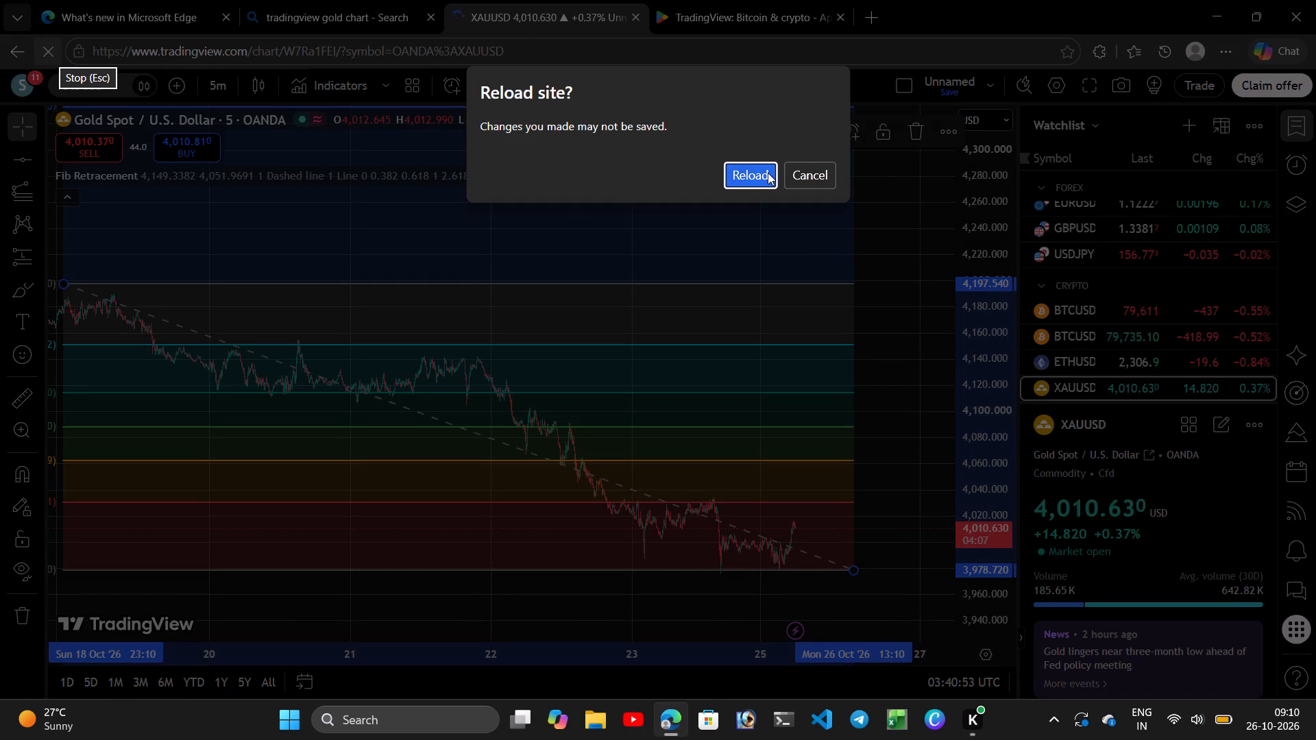